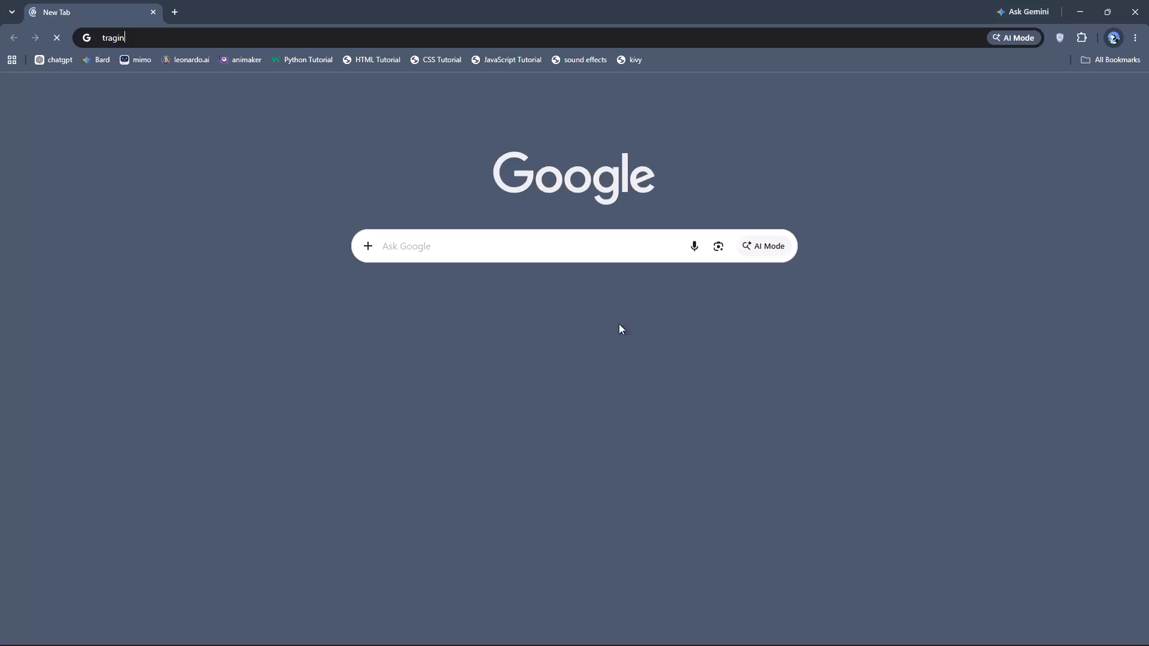
# Open the TradingView India website (in.tradingview.com).
pyautogui.press('BackSpace')
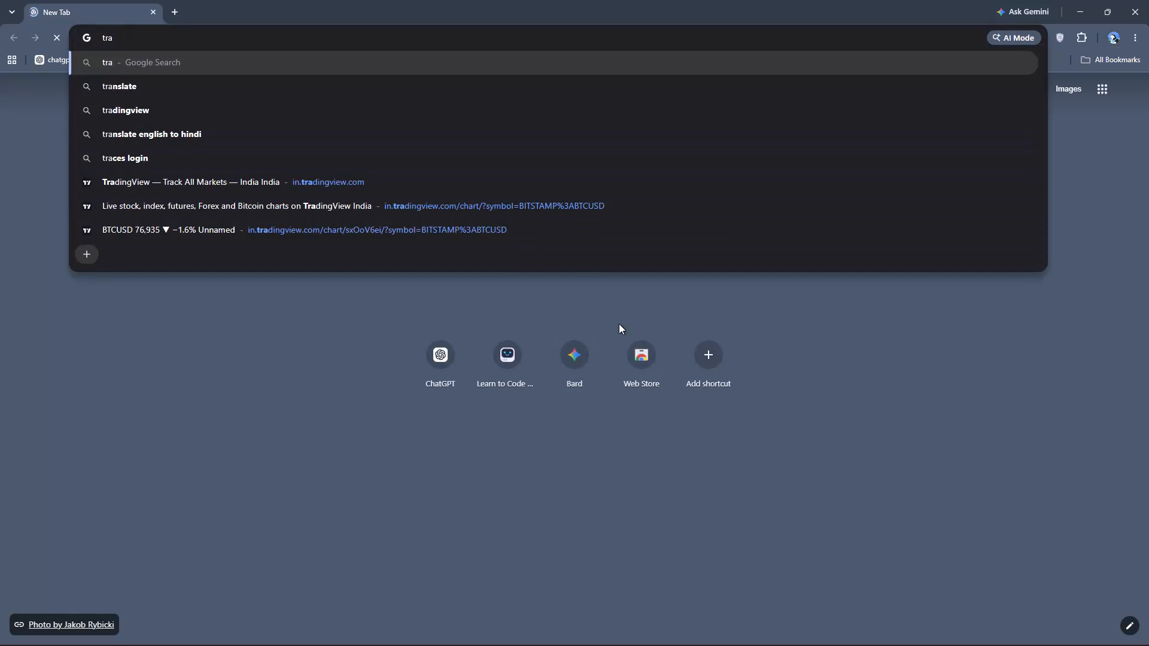
pyautogui.write('ding v')
pyautogui.press('BackSpace')
pyautogui.press('BackSpace')
pyautogui.press('v')
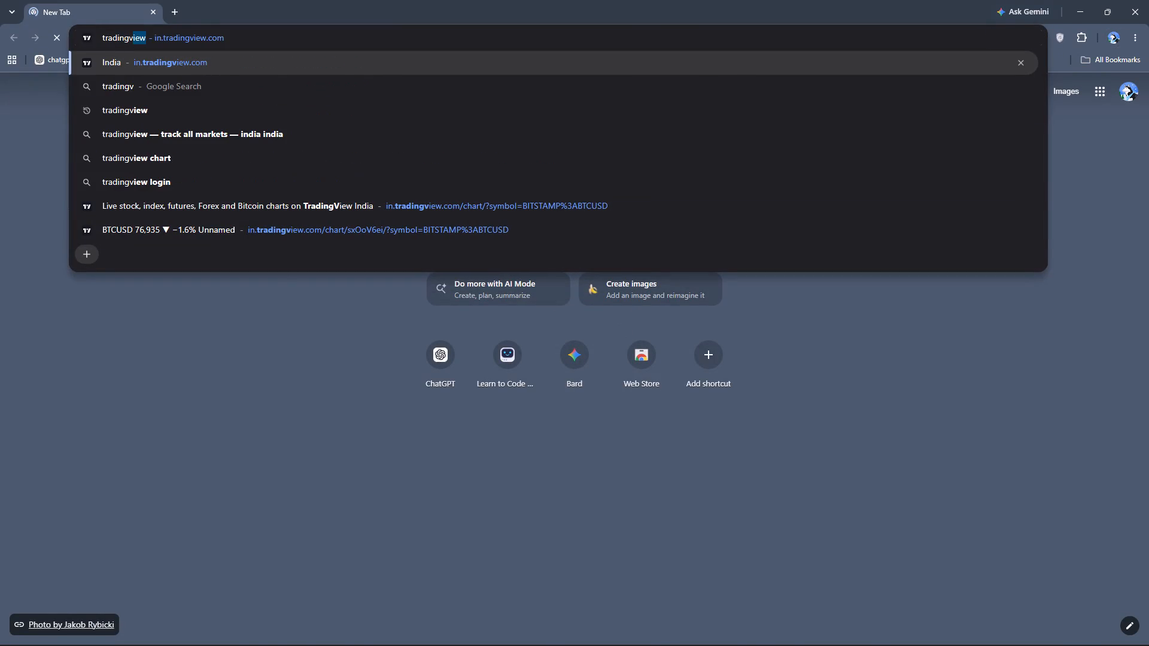
pyautogui.press('Return')
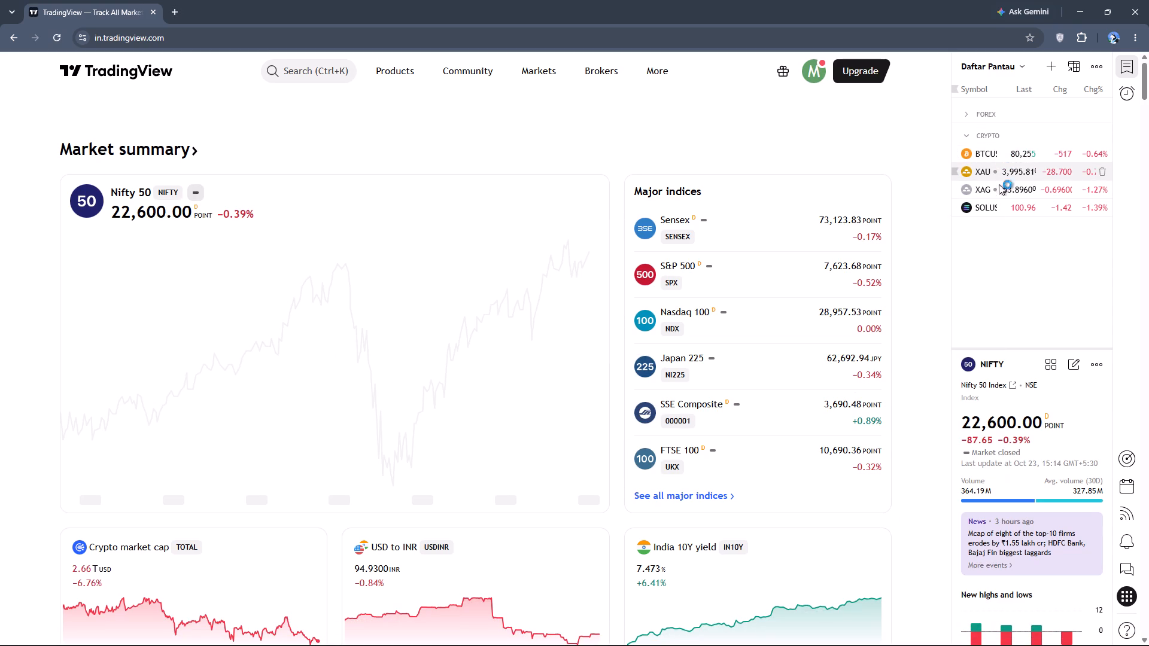
# Open the full chart of SOLUSDT from the crypto watchlist and dismiss the AI Copilot promotion.
pyautogui.click(998, 213)
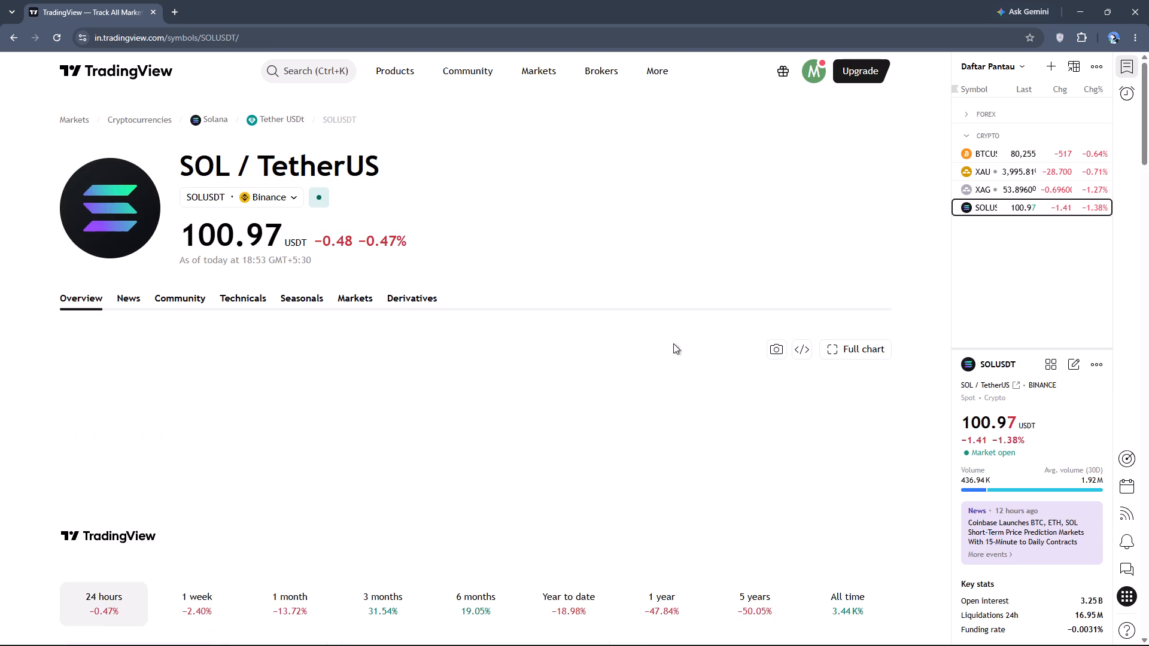
pyautogui.click(841, 357)
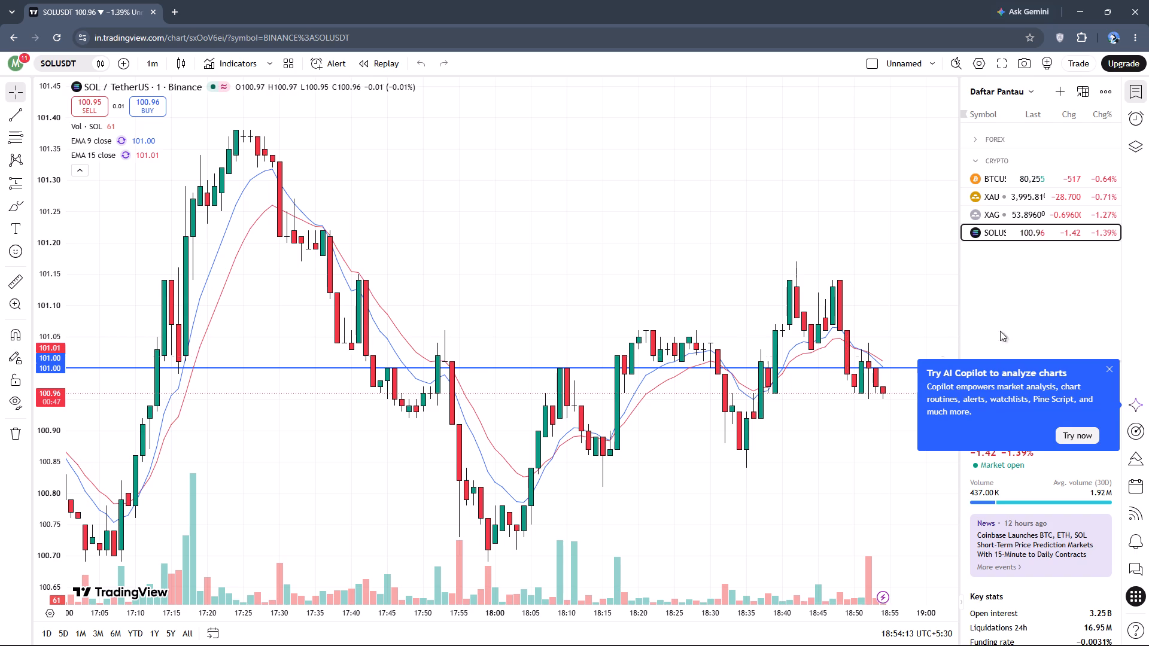
pyautogui.click(1110, 368)
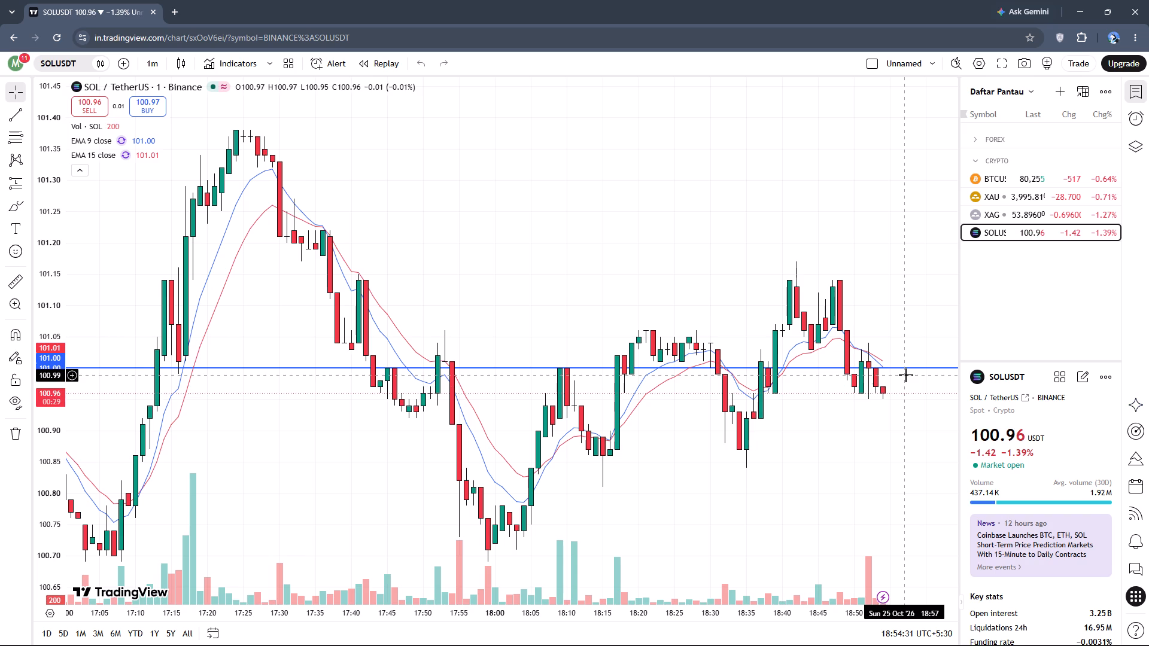
# Draw a rising trend line under the SOLUSDT lows from about 100.69 at 17:59 to about 101.09 at 19:18.
pyautogui.hscroll(-6, 906, 375)
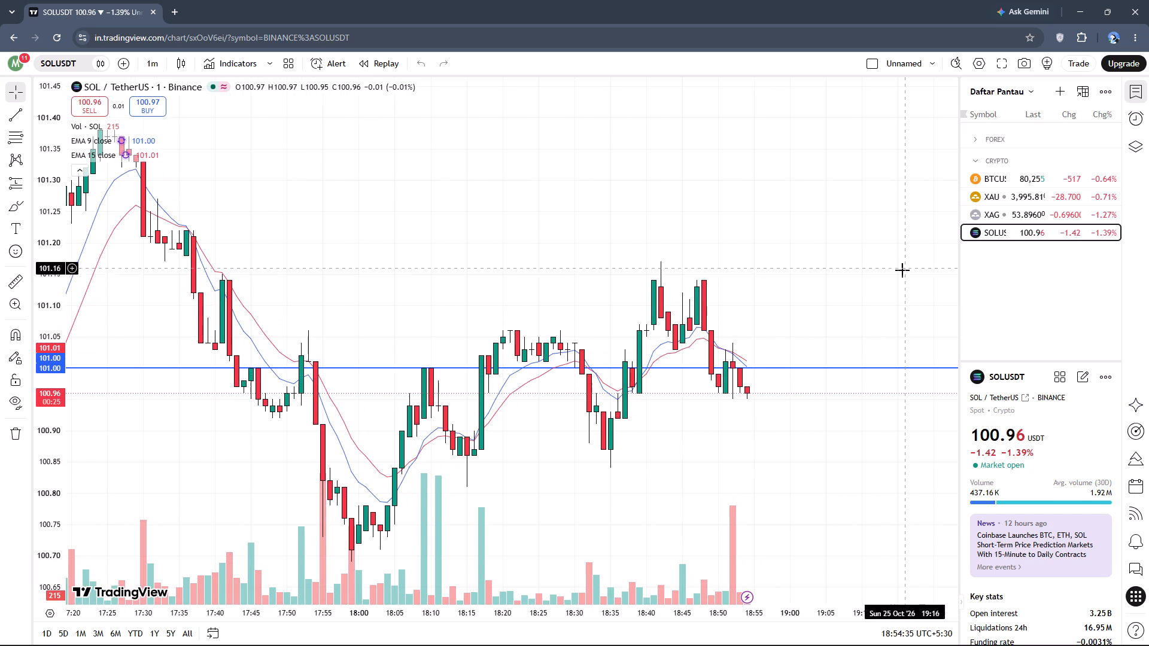
pyautogui.click(786, 428)
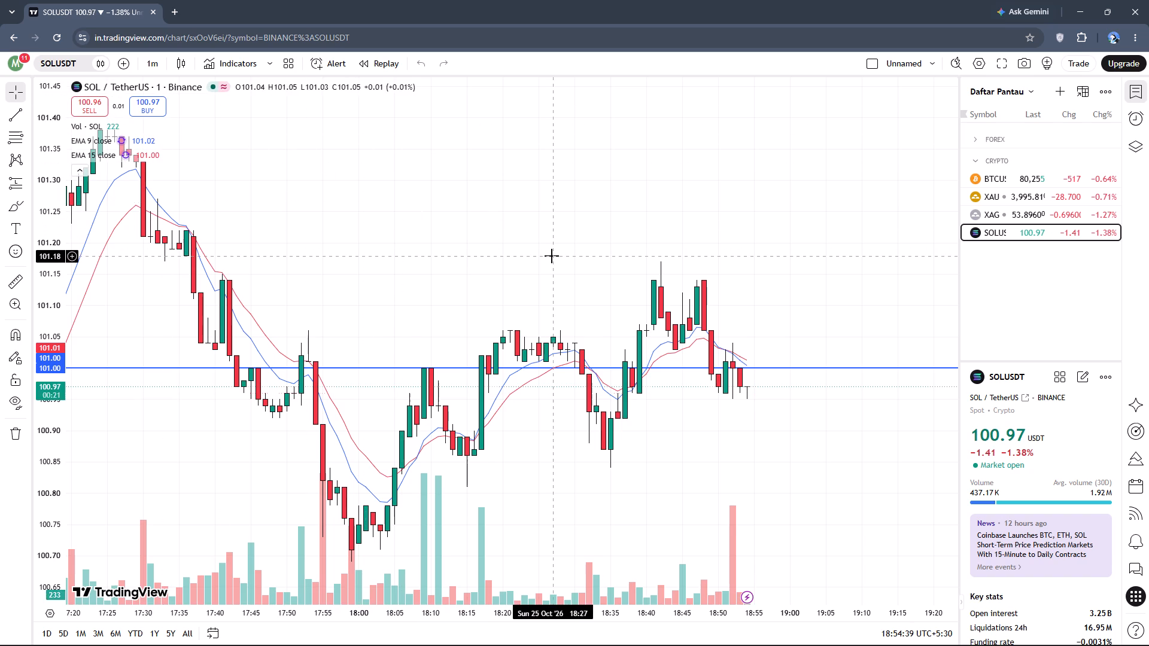
pyautogui.hscroll(1, 552, 256)
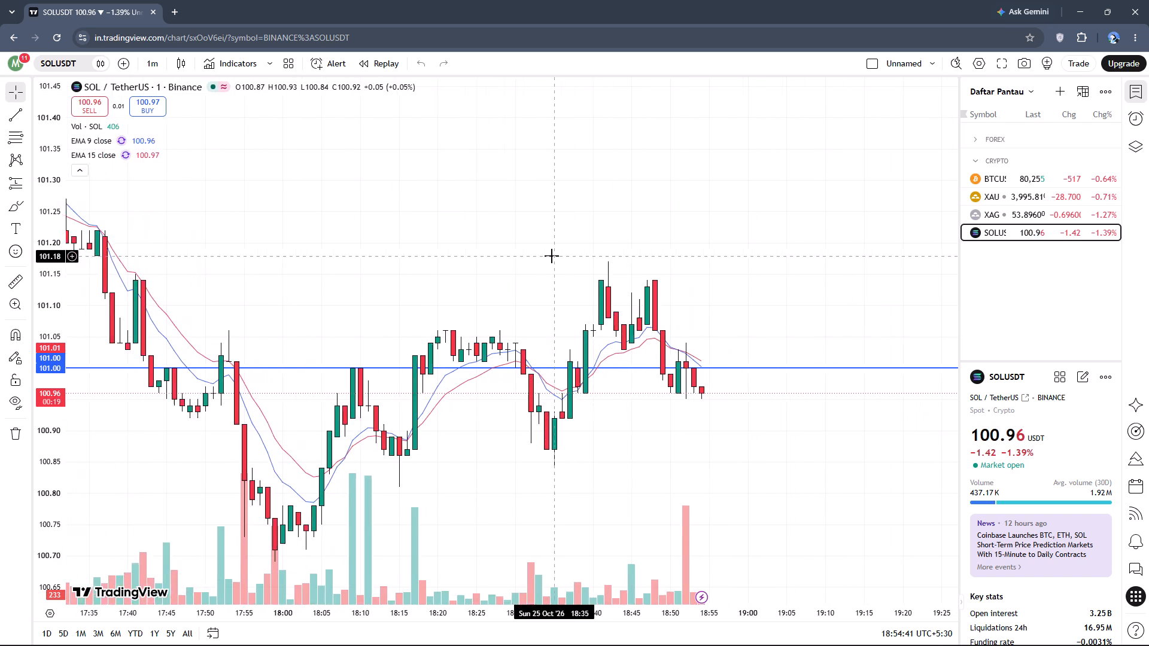
pyautogui.hscroll(1, 552, 256)
pyautogui.scroll(-1, 552, 256)
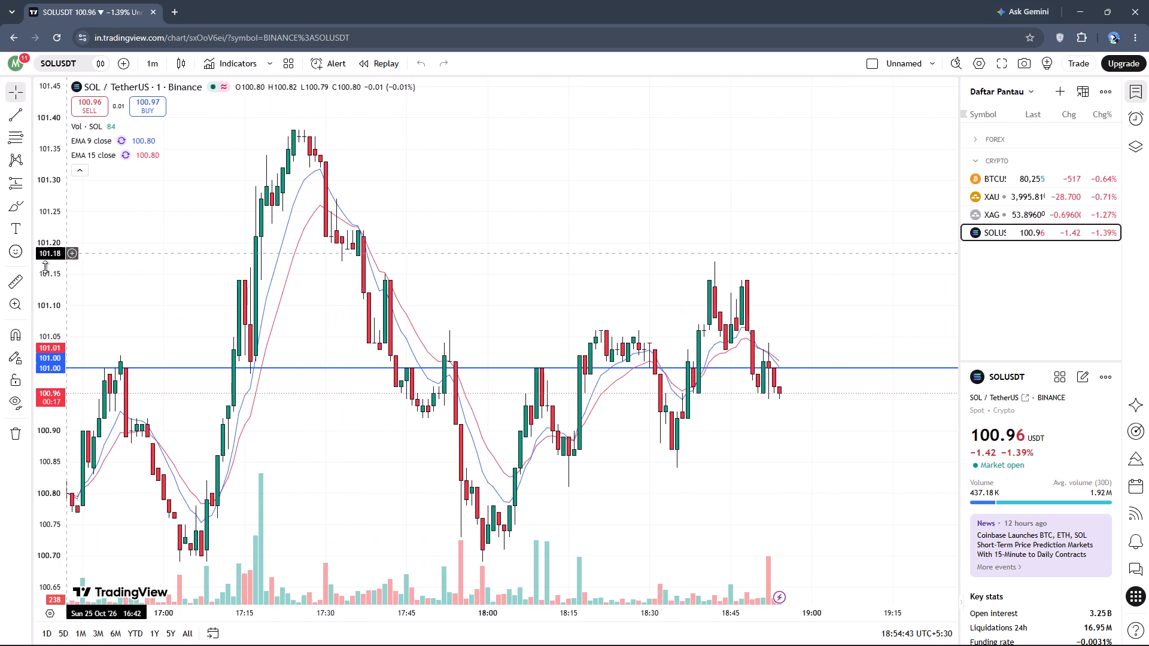
pyautogui.scroll(-5, 38, 270)
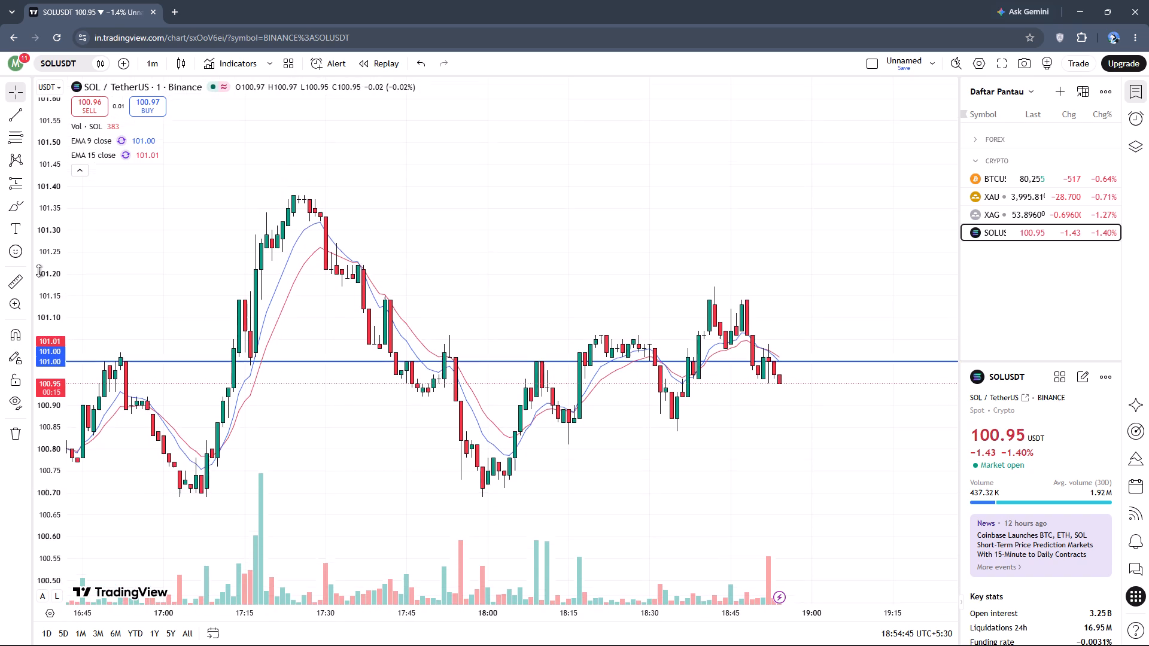
pyautogui.scroll(-3, 38, 270)
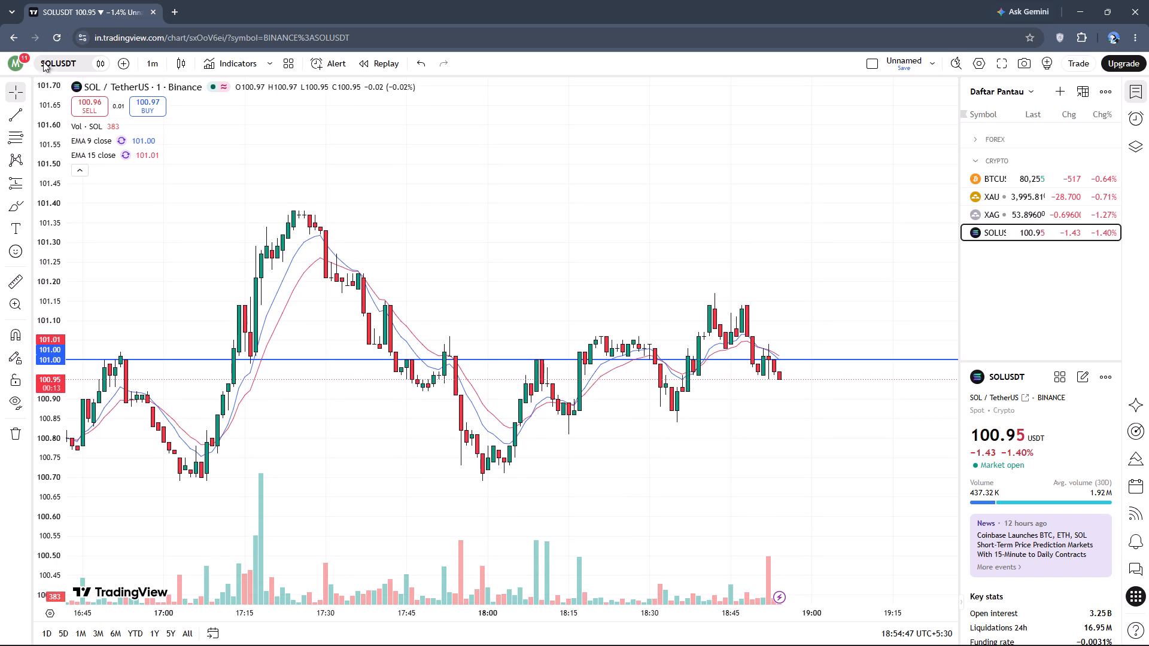
pyautogui.click(20, 118)
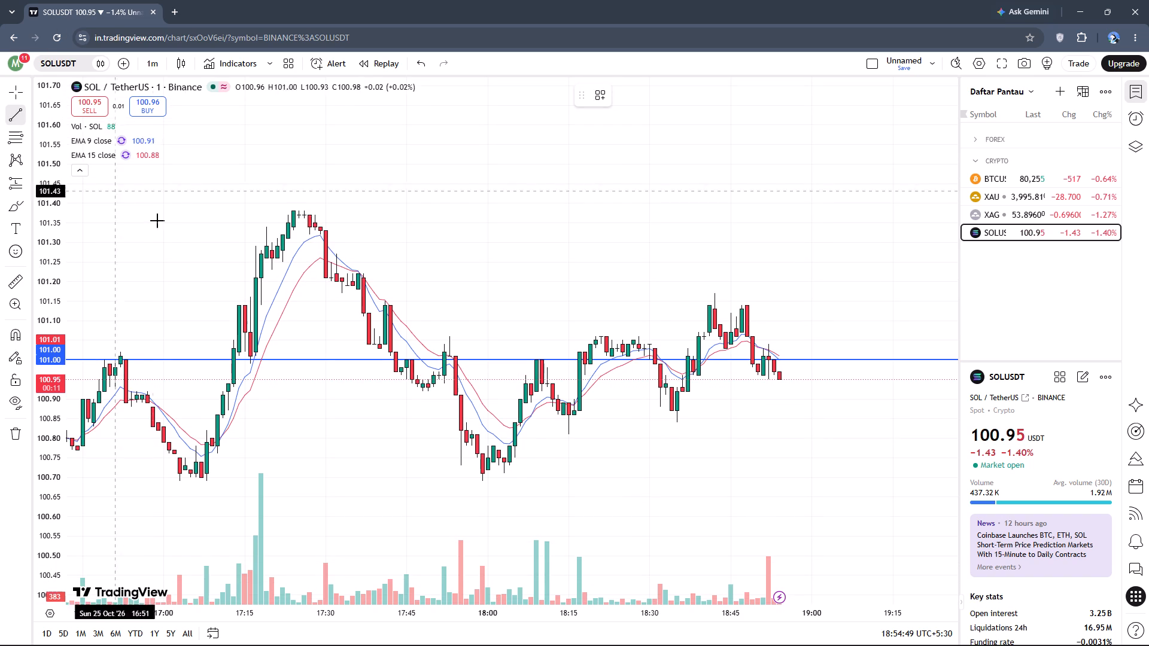
pyautogui.click(481, 482)
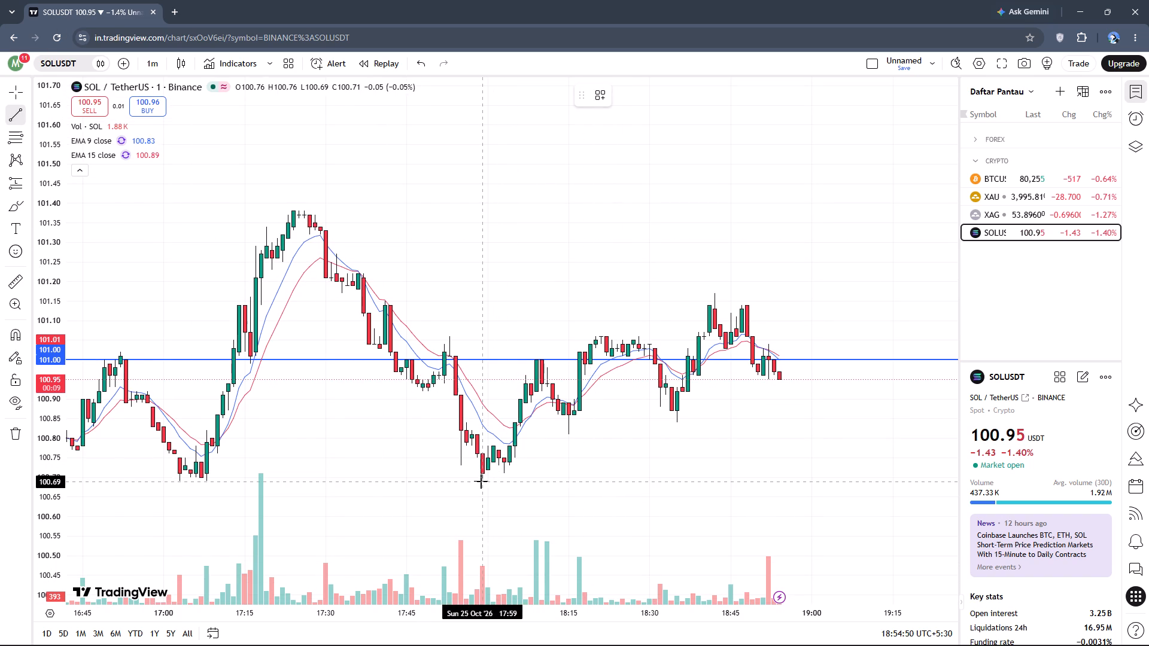
pyautogui.click(911, 324)
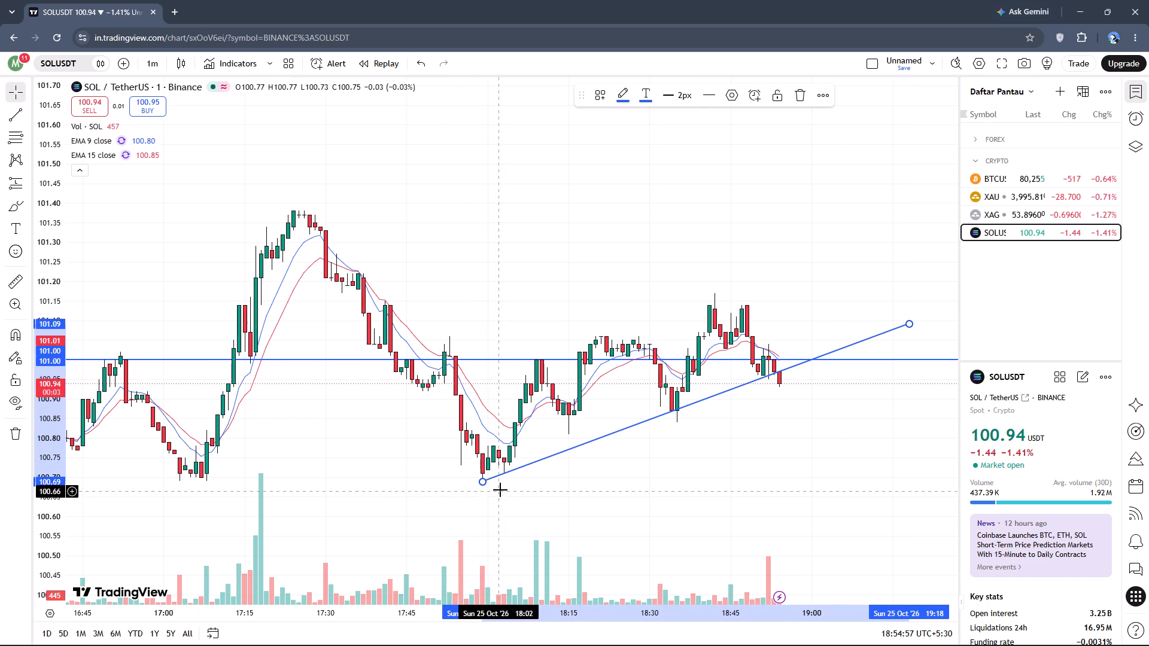
# Move the lower trend line's start point back to 17:57 at about 100.69 and deselect the line.
pyautogui.moveTo(487, 484); pyautogui.dragTo(457, 483)
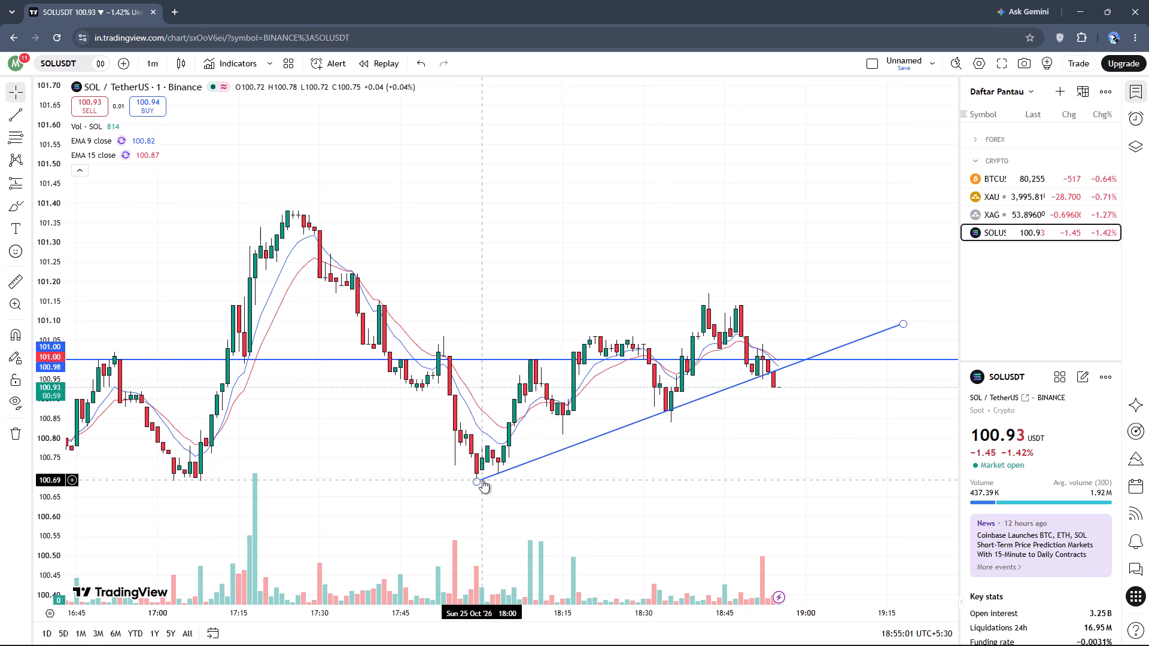
pyautogui.click(482, 480)
pyautogui.moveTo(474, 481); pyautogui.dragTo(467, 480)
pyautogui.click(467, 480)
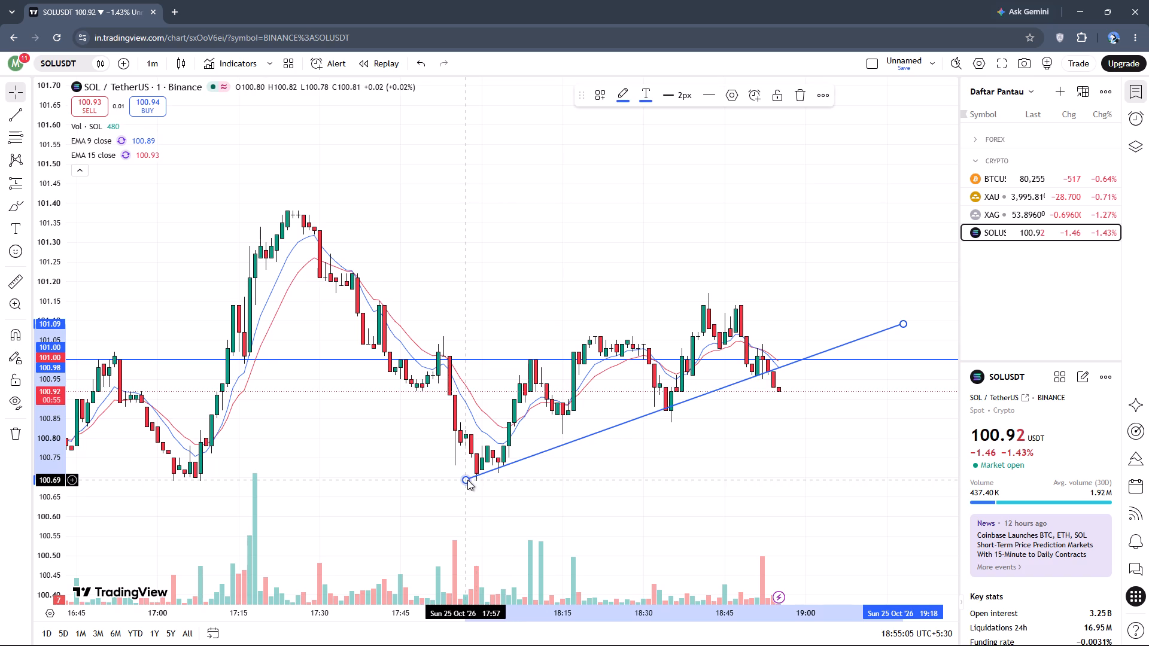
pyautogui.click(606, 506)
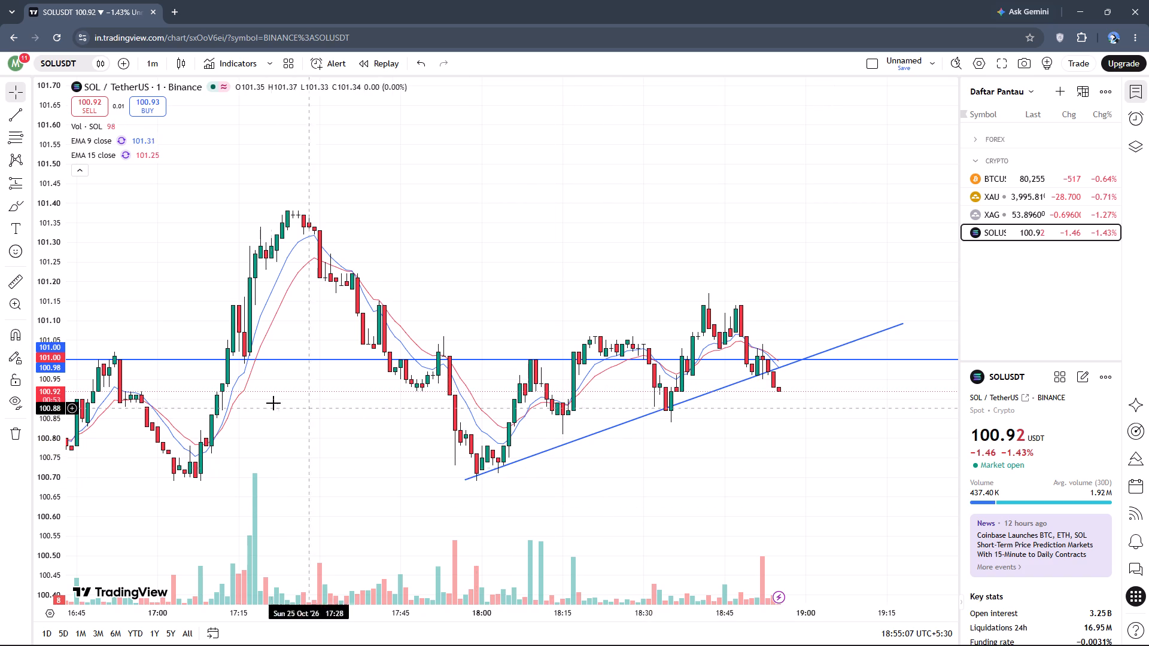
# Draw a second rising trend line over the highs from about 101.02 at 17:52 to about 101.24 at 19:26.
pyautogui.click(0, 111)
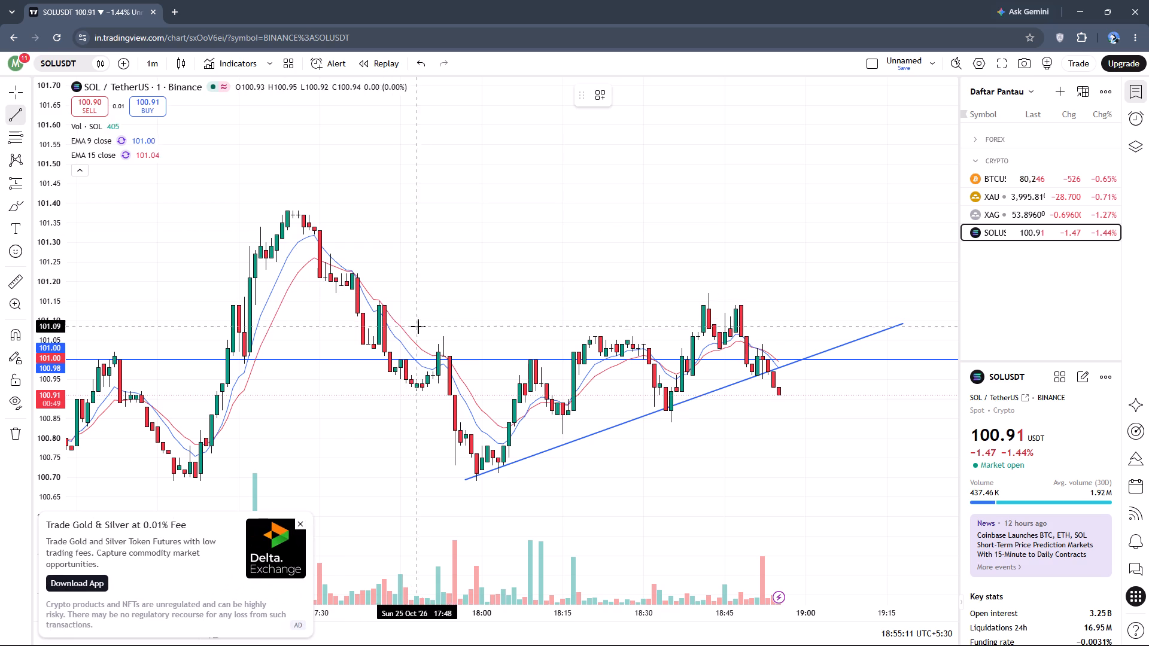
pyautogui.click(436, 352)
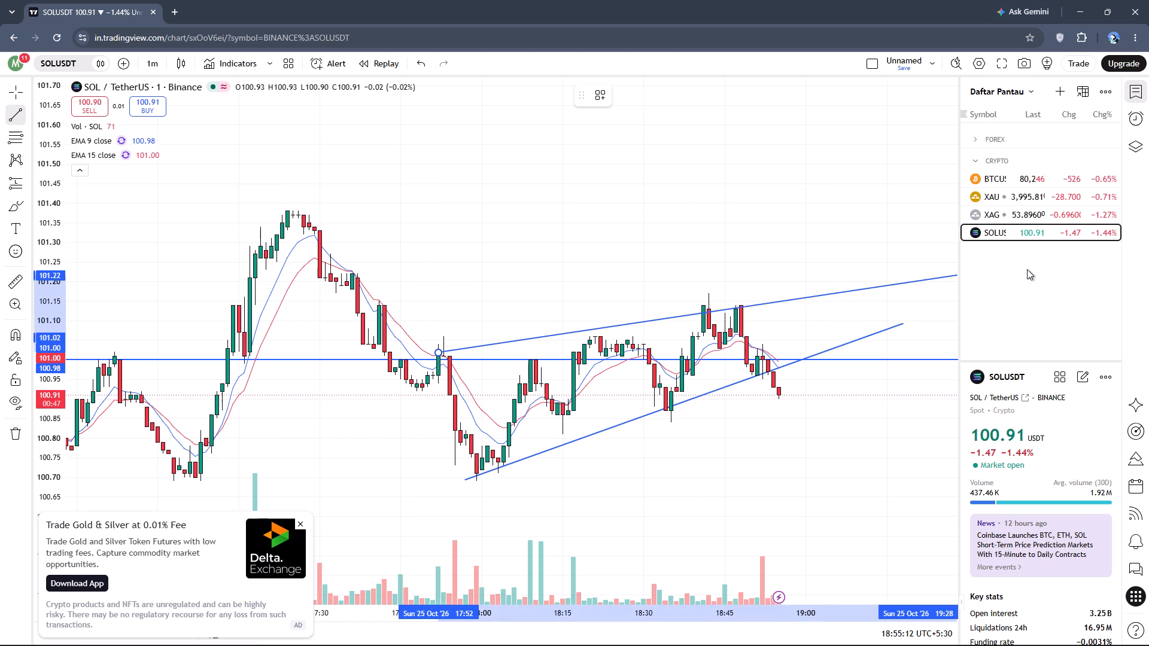
pyautogui.click(944, 266)
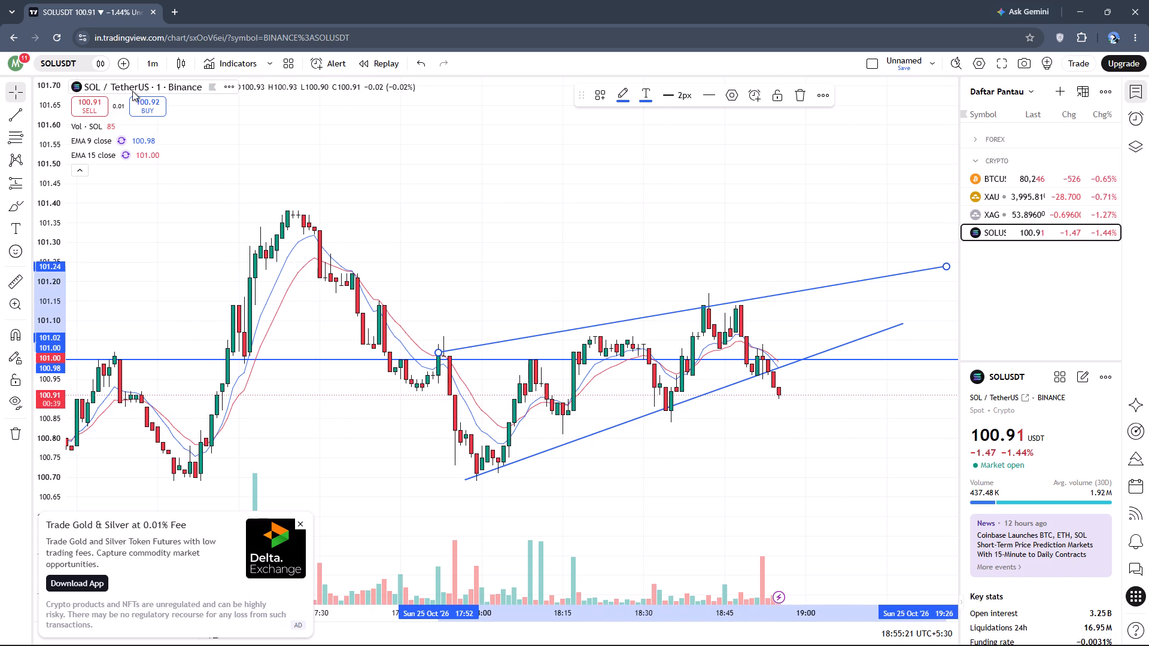
# Connect the chart to the Paper Trading brokerage simulator for placing orders.
pyautogui.click(104, 103)
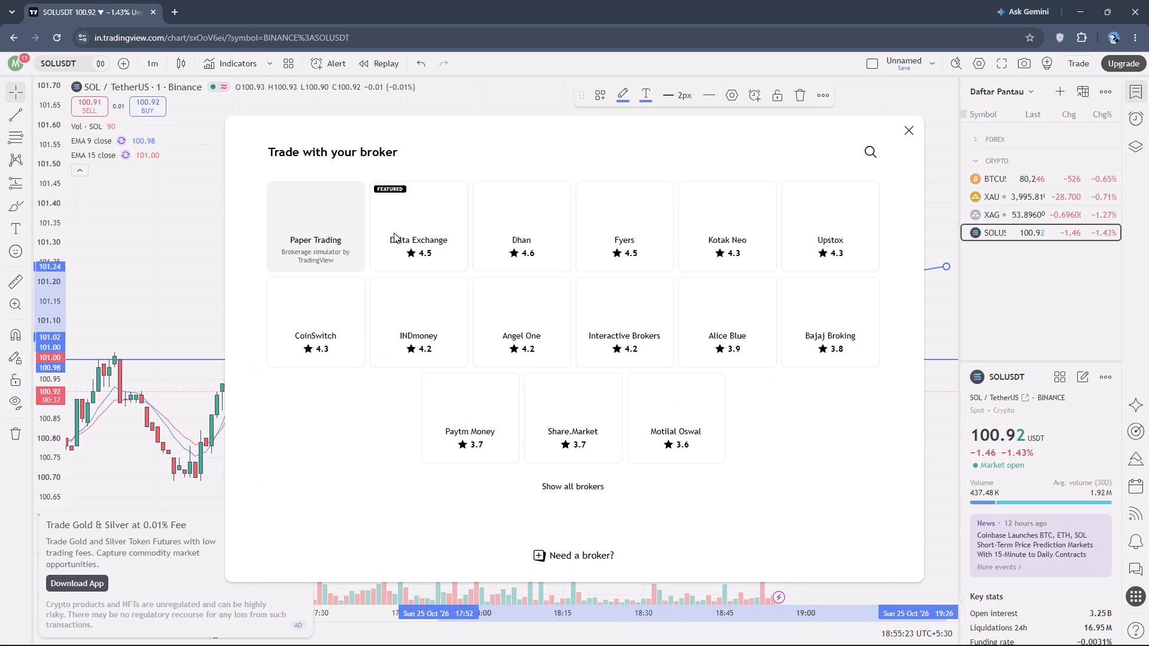
pyautogui.click(300, 222)
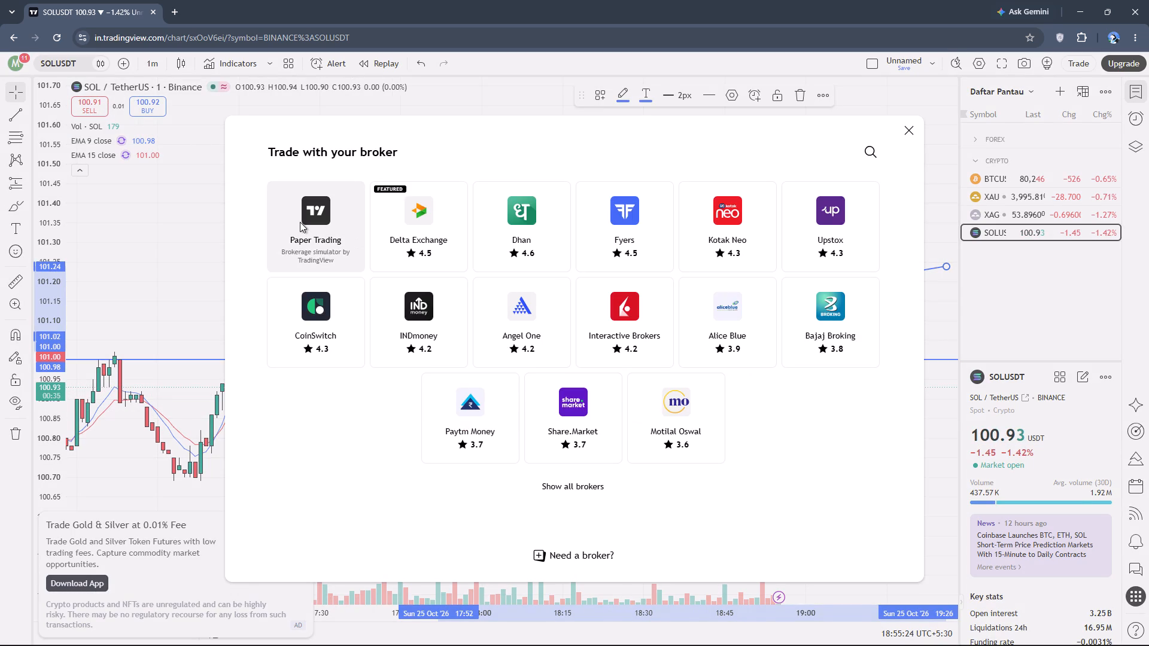
pyautogui.click(512, 331)
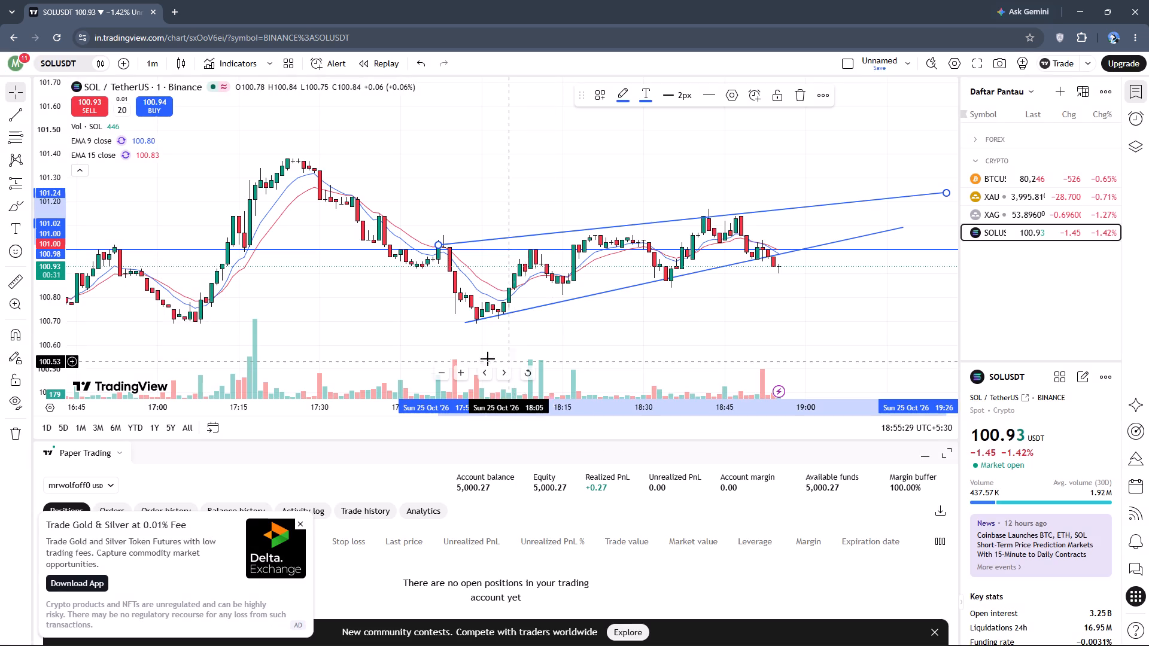
# Sell 20 SOLUSDT at market price in the paper trading account.
pyautogui.click(86, 103)
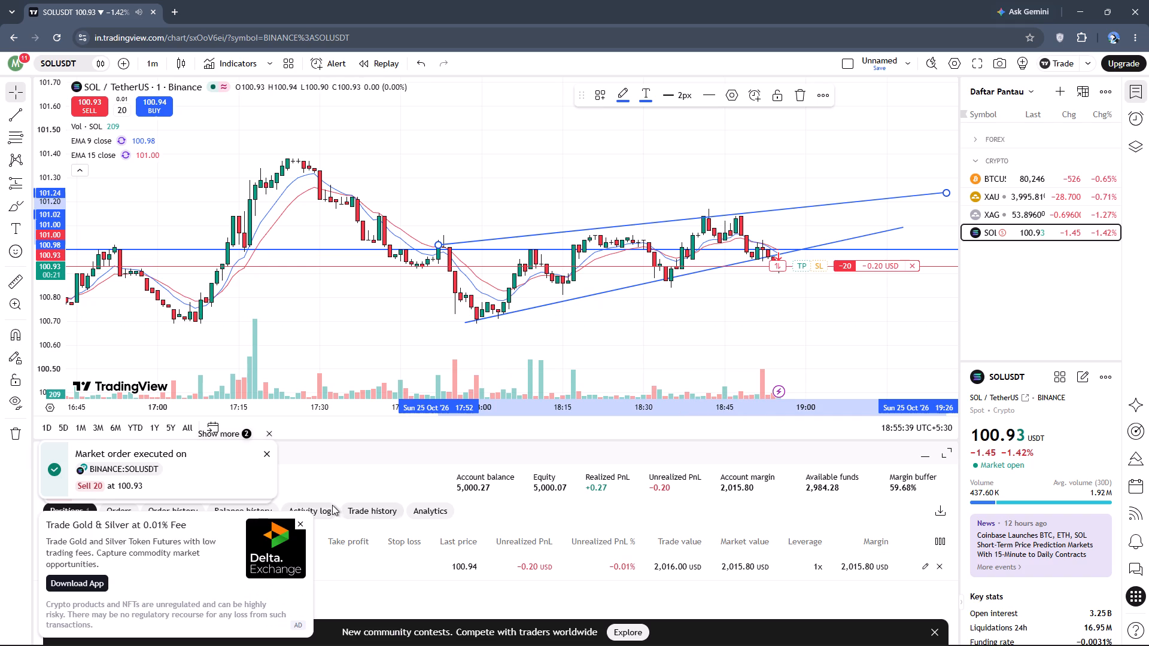
# Dismiss the Delta Exchange advertisement, the order notifications and the community contests banner.
pyautogui.click(299, 523)
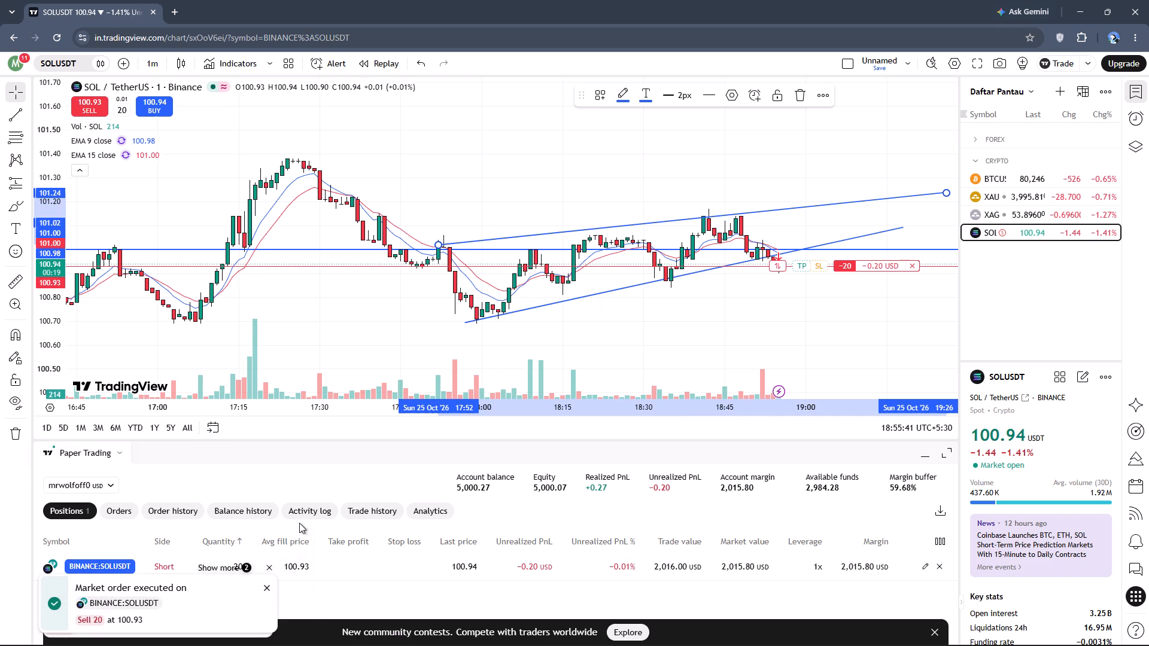
pyautogui.click(266, 587)
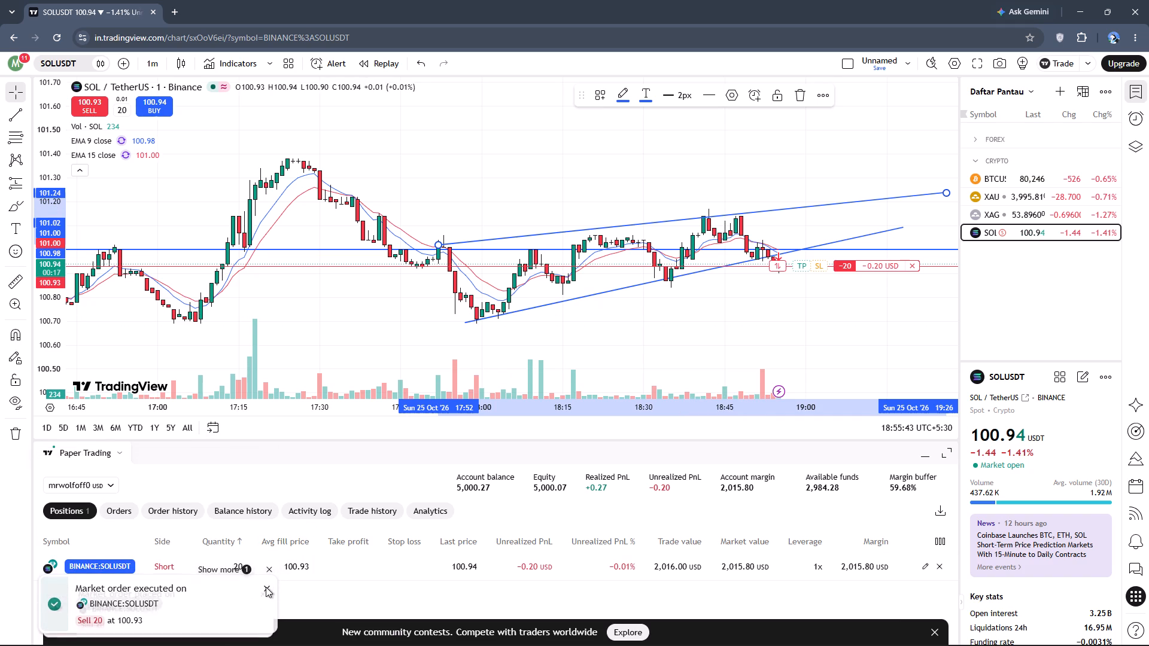
pyautogui.click(266, 592)
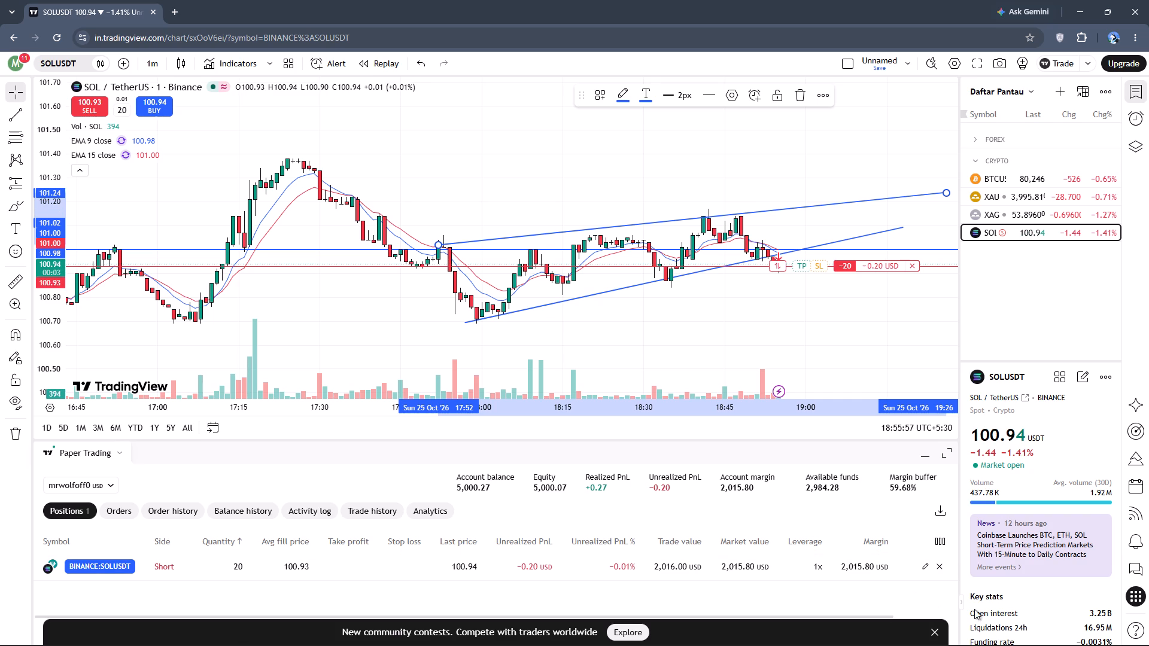
pyautogui.click(937, 633)
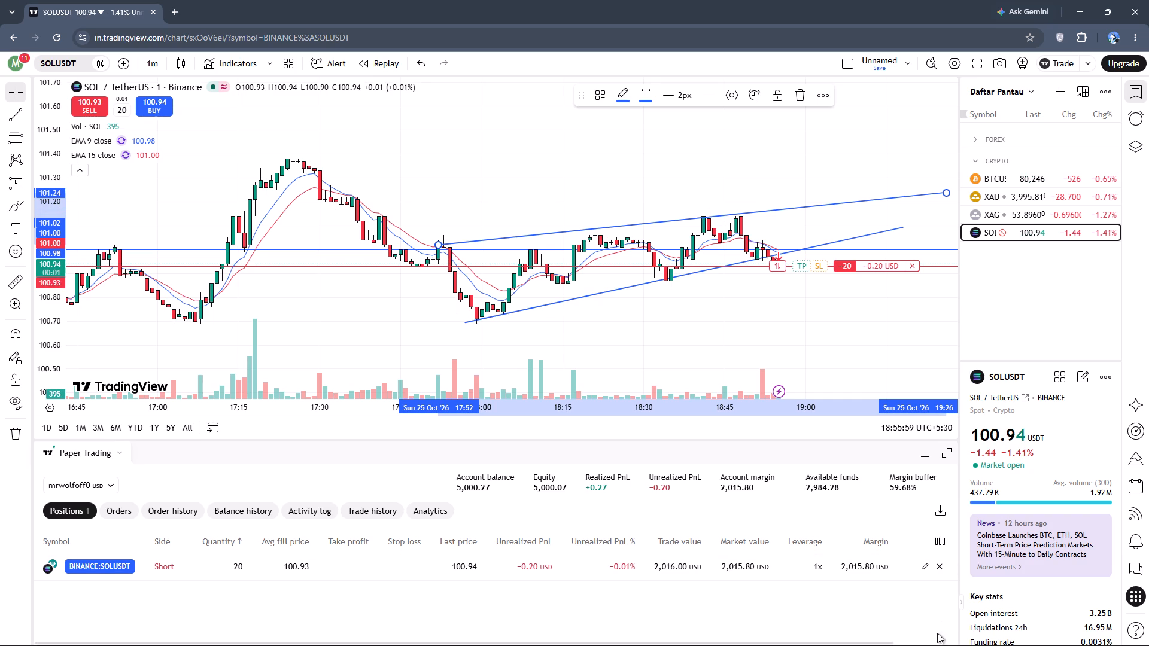
# Add a take-profit order at 100.81 to the open short SOLUSDT position.
pyautogui.hscroll(-2, 864, 346)
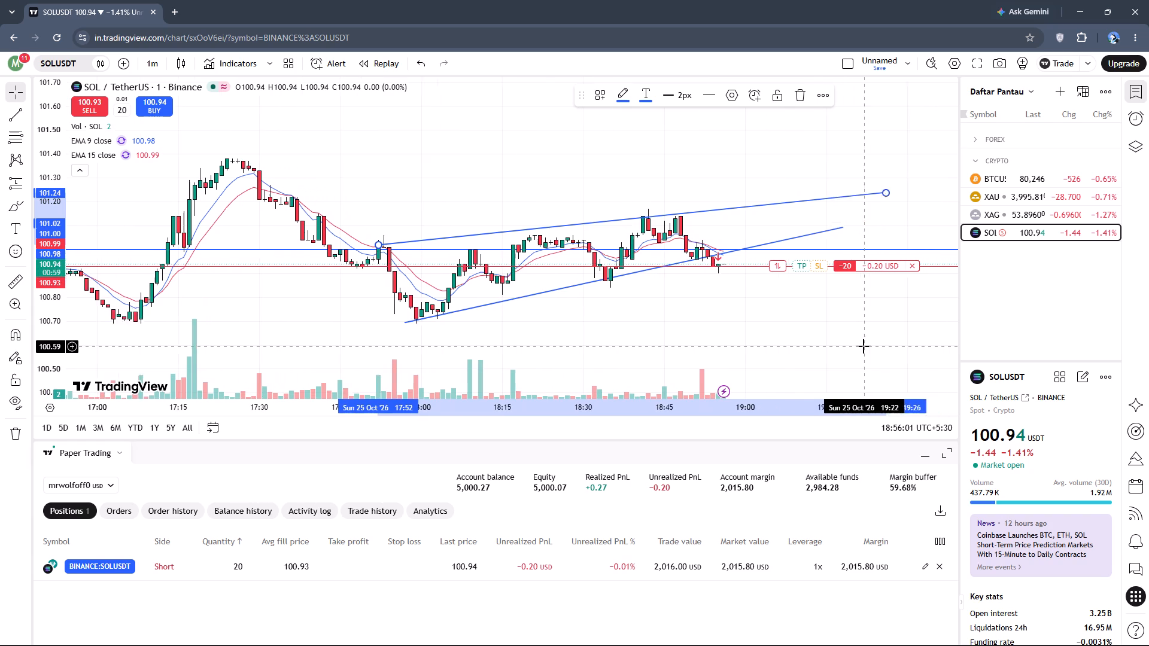
pyautogui.hscroll(-1, 864, 346)
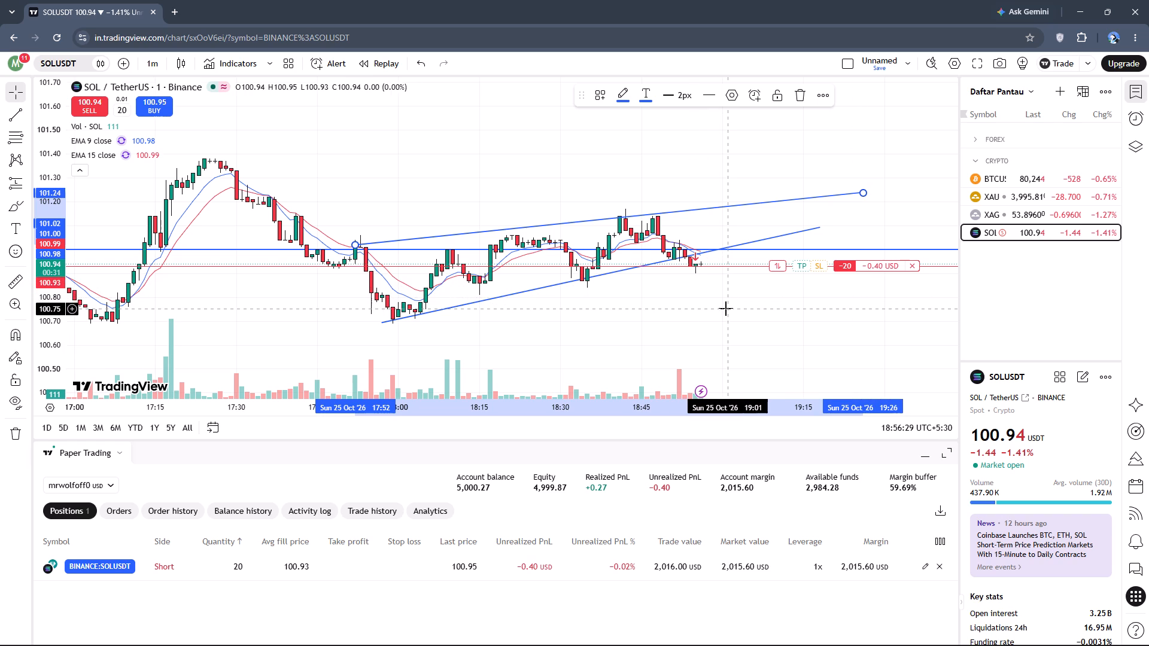
pyautogui.scroll(1, 726, 309)
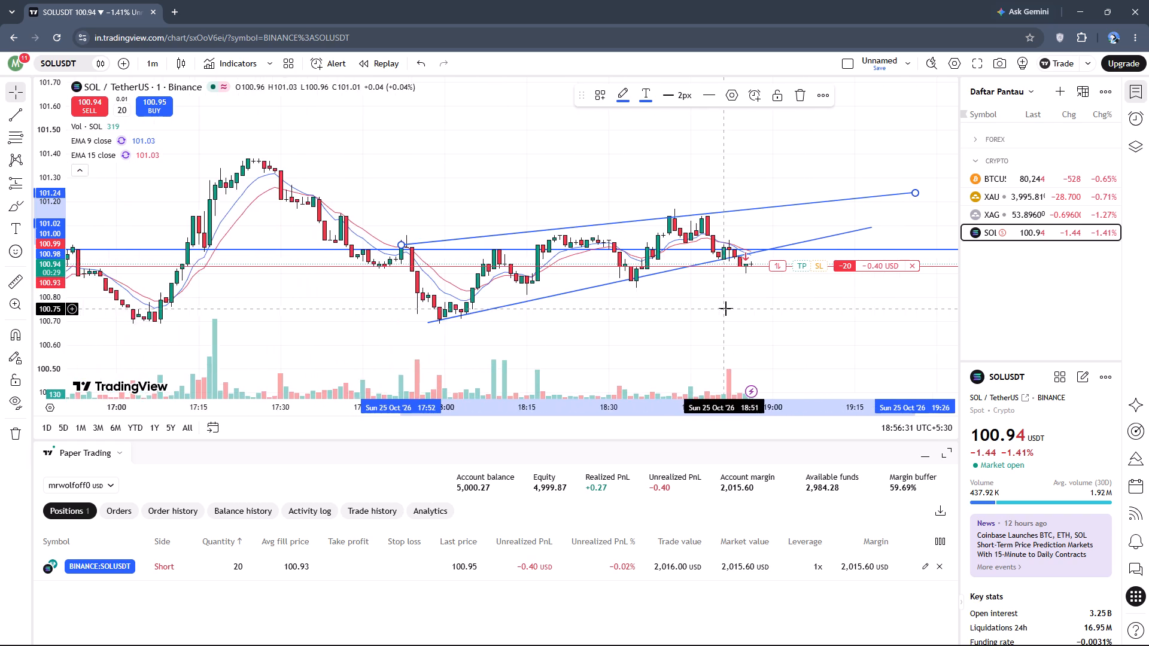
pyautogui.scroll(1, 726, 309)
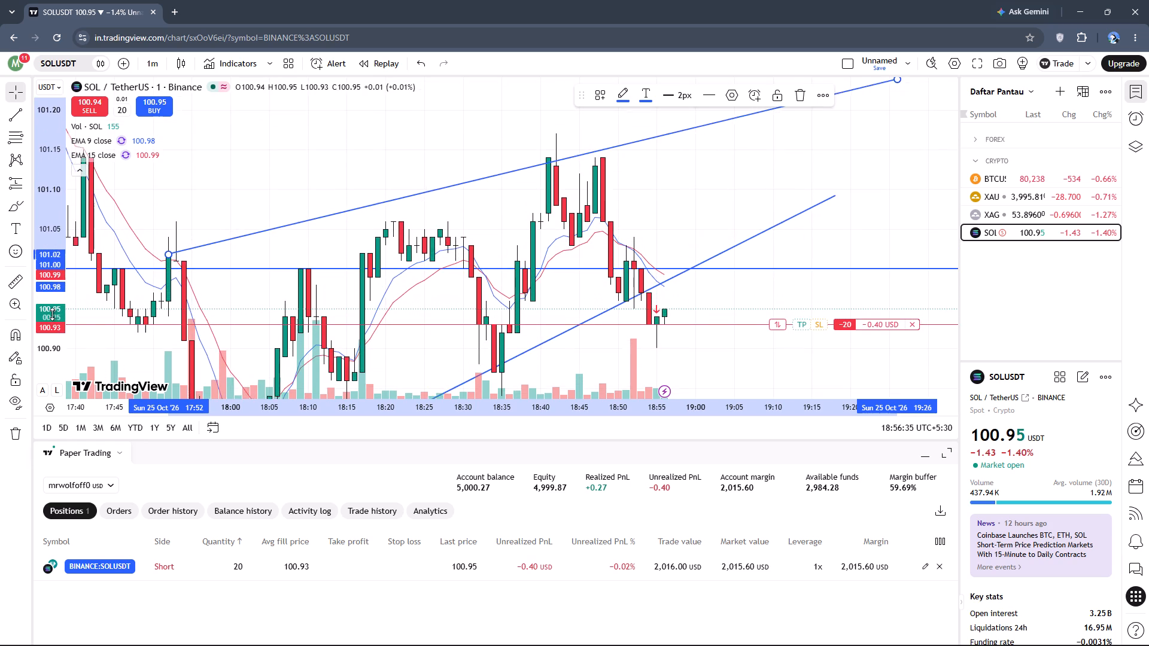
pyautogui.moveTo(861, 256); pyautogui.dragTo(744, 249)
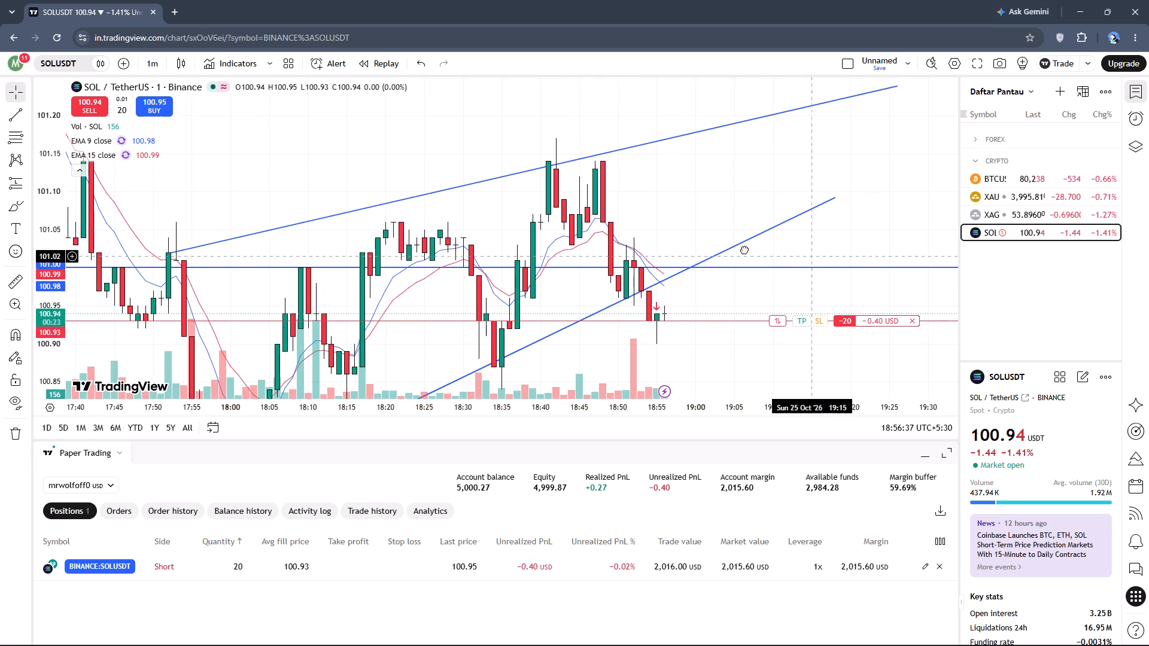
pyautogui.moveTo(744, 249); pyautogui.dragTo(601, 227)
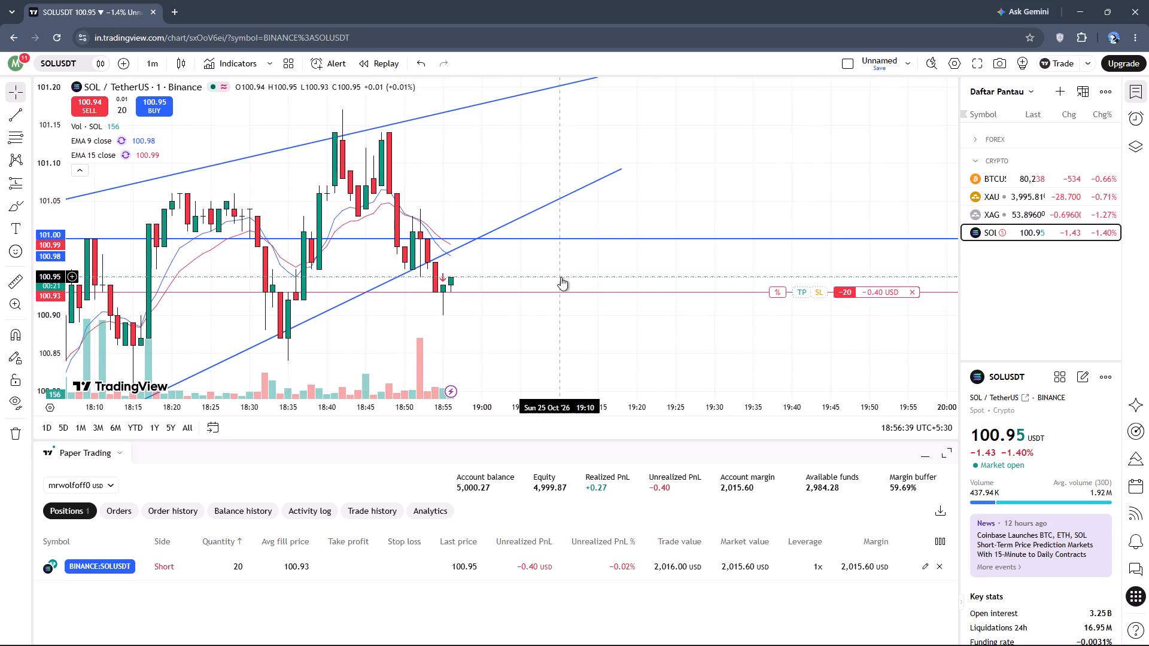
pyautogui.click(561, 278)
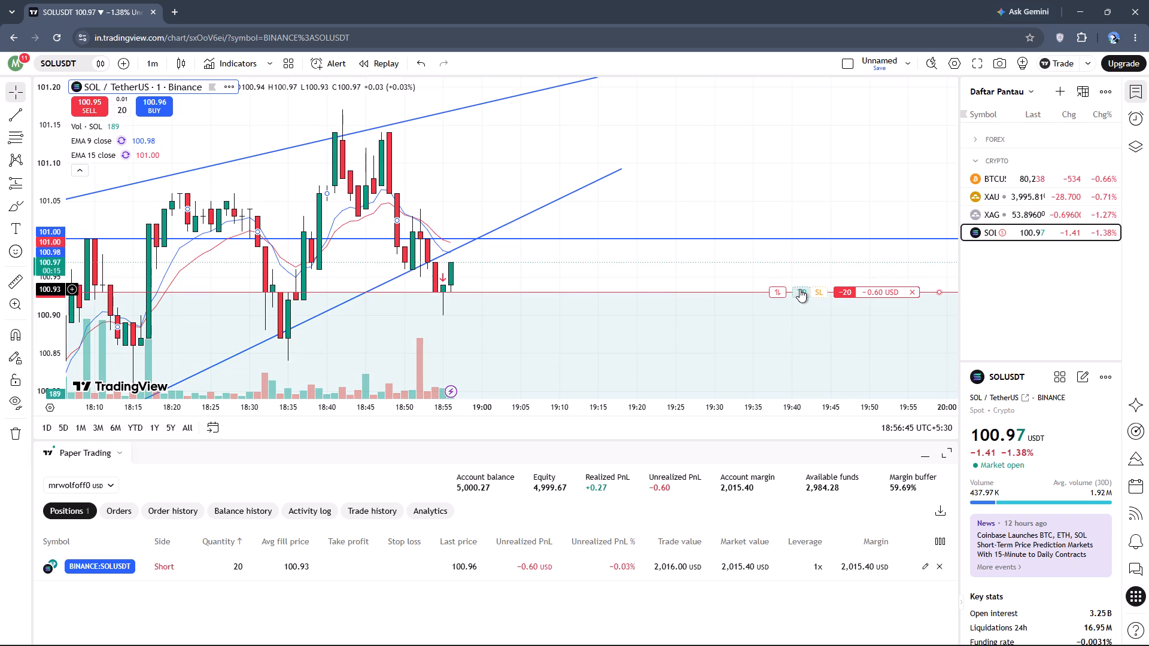
pyautogui.moveTo(800, 289); pyautogui.dragTo(802, 379)
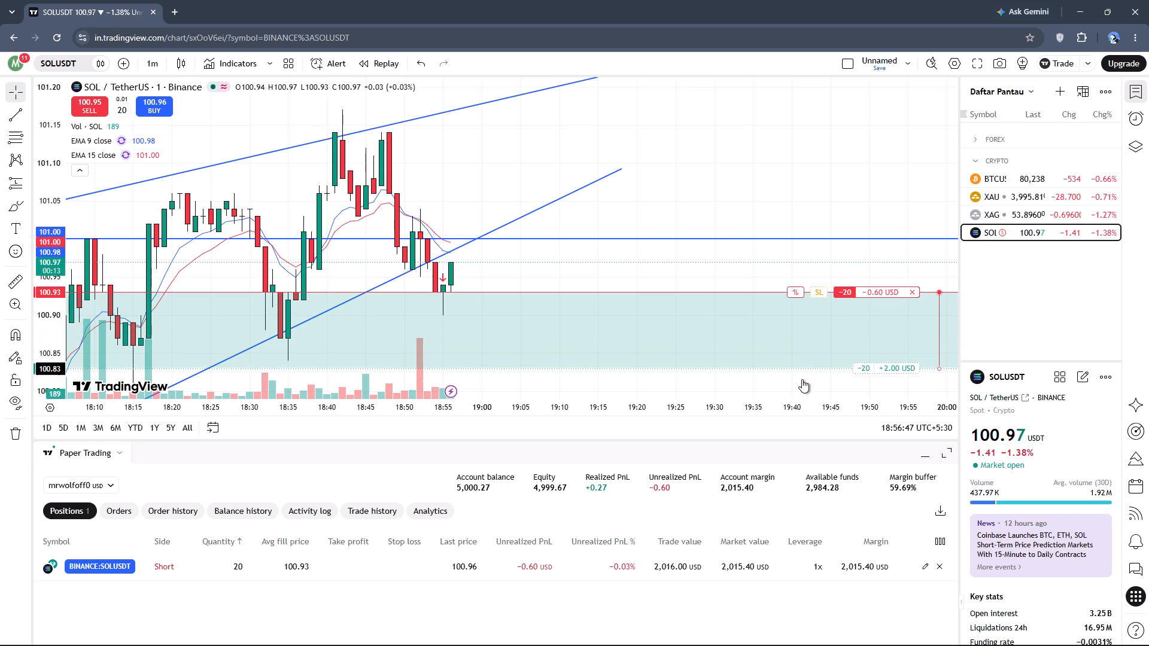
pyautogui.moveTo(802, 379); pyautogui.dragTo(803, 386)
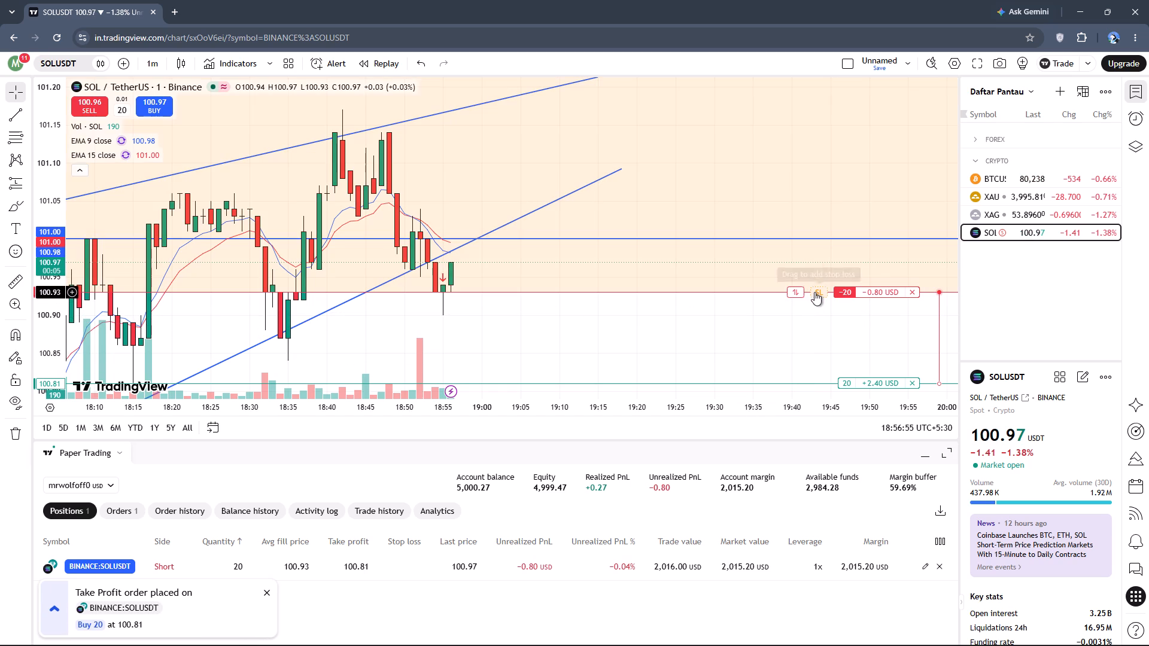
# Add a stop-loss order at 101.00 to the short SOLUSDT position, level with the horizontal line.
pyautogui.moveTo(814, 292); pyautogui.dragTo(809, 231)
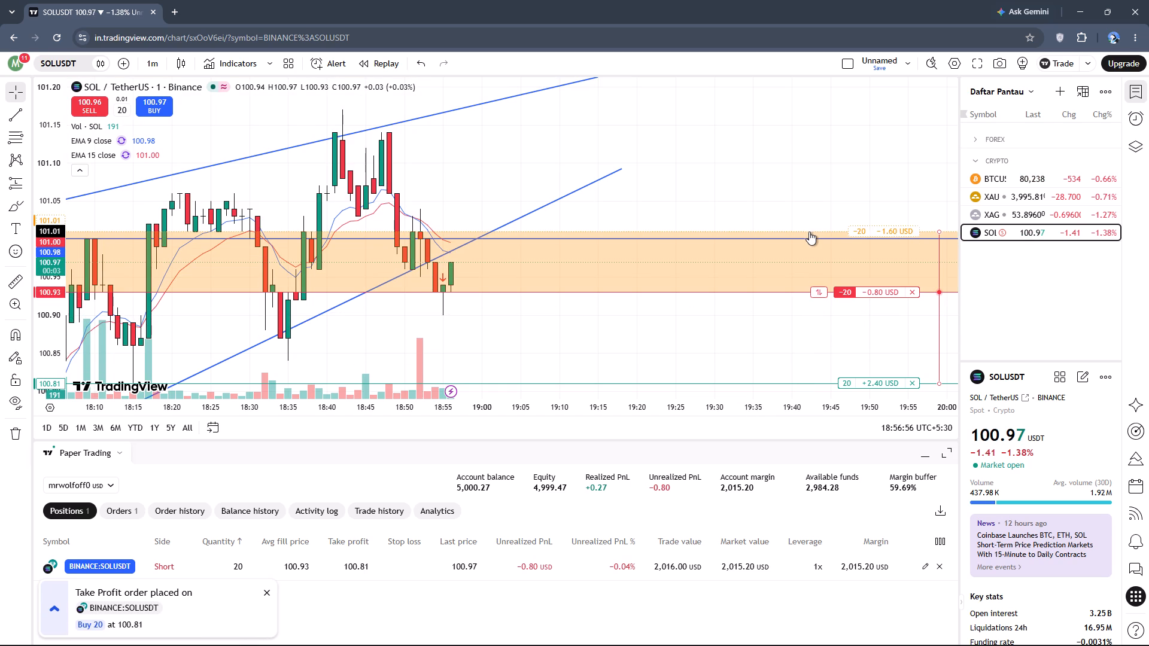
pyautogui.moveTo(809, 231); pyautogui.dragTo(808, 238)
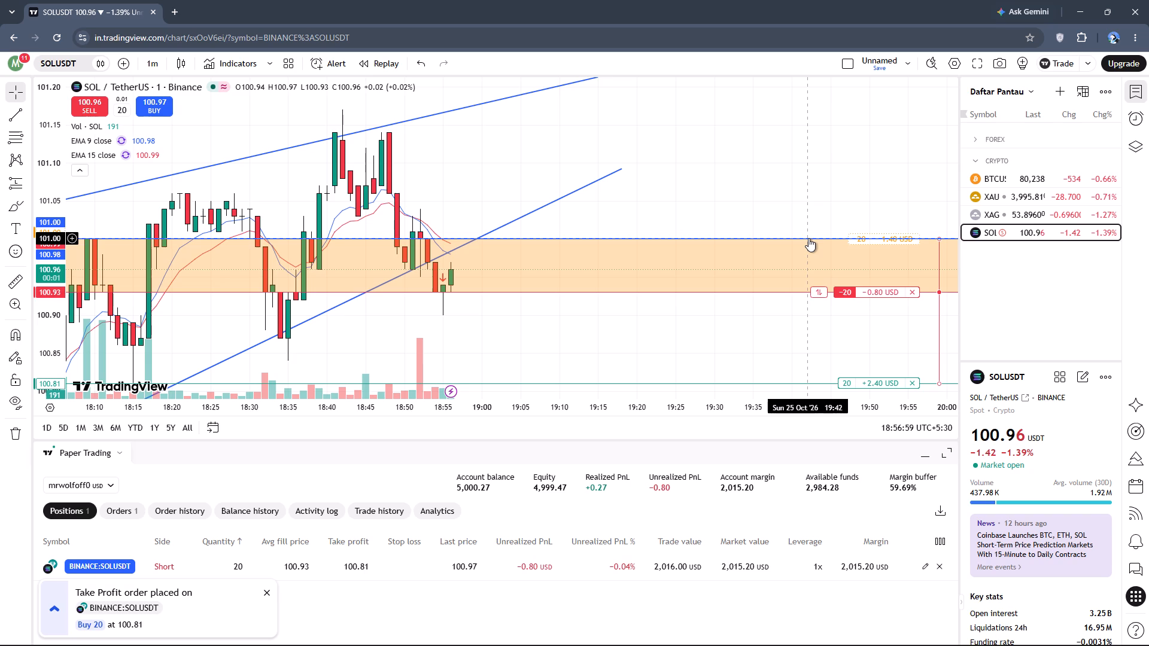
pyautogui.click(737, 331)
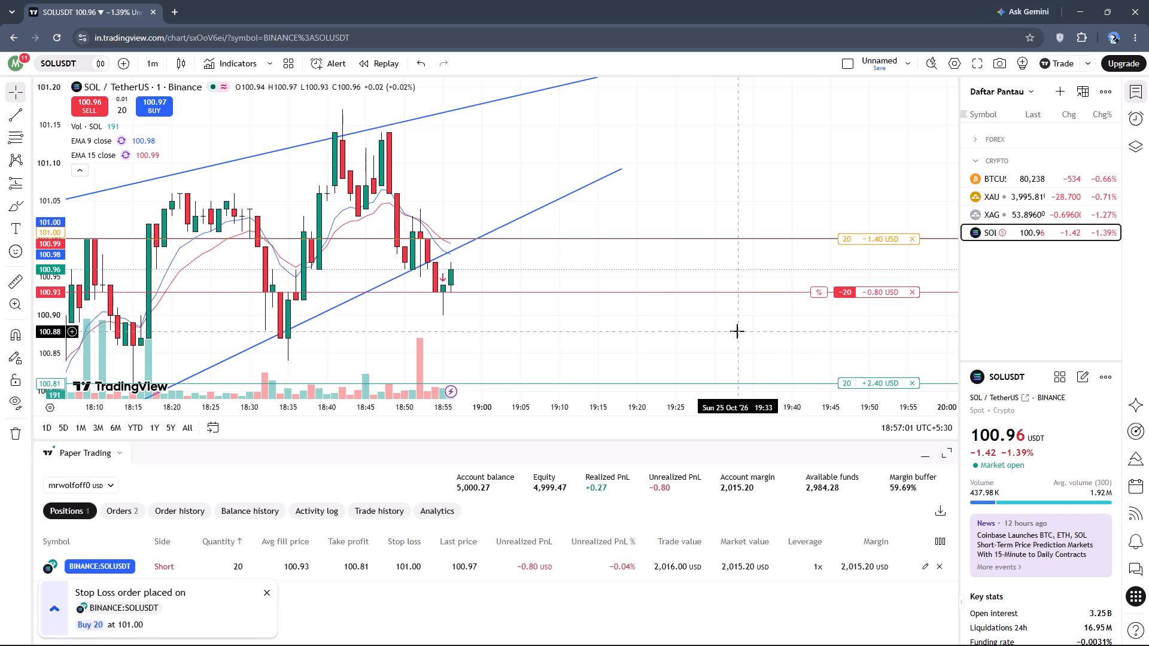
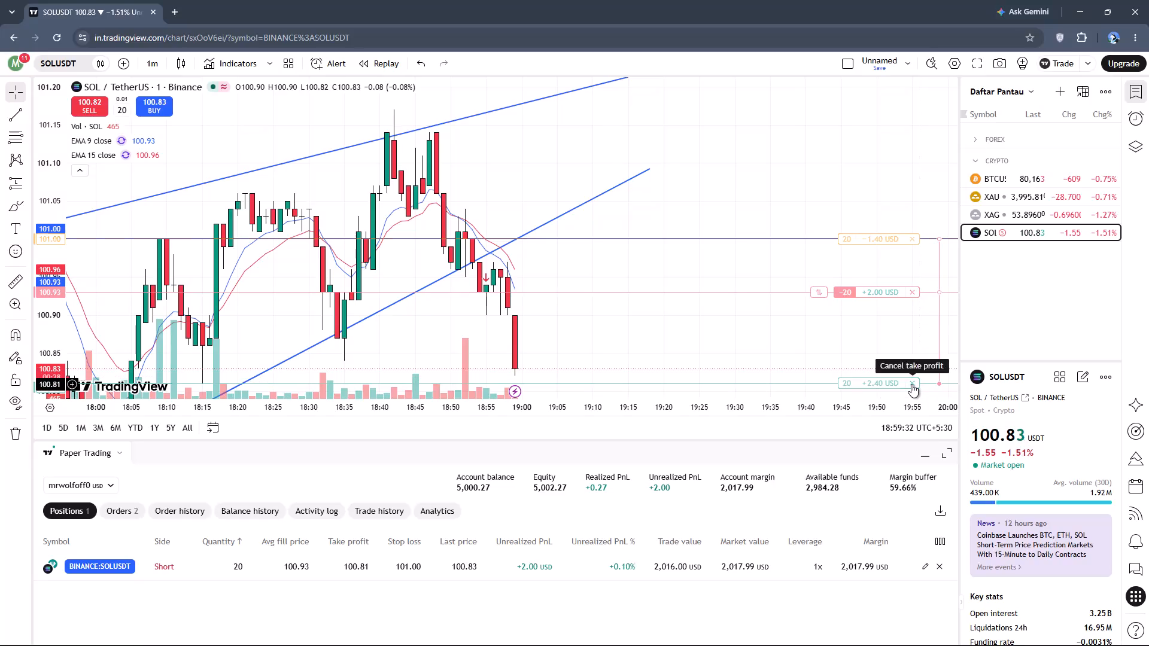
# Add a new take-profit order at 100.70 to the open short SOLUSDT position, below the latest one-minute candle.
pyautogui.scroll(-1, 742, 342)
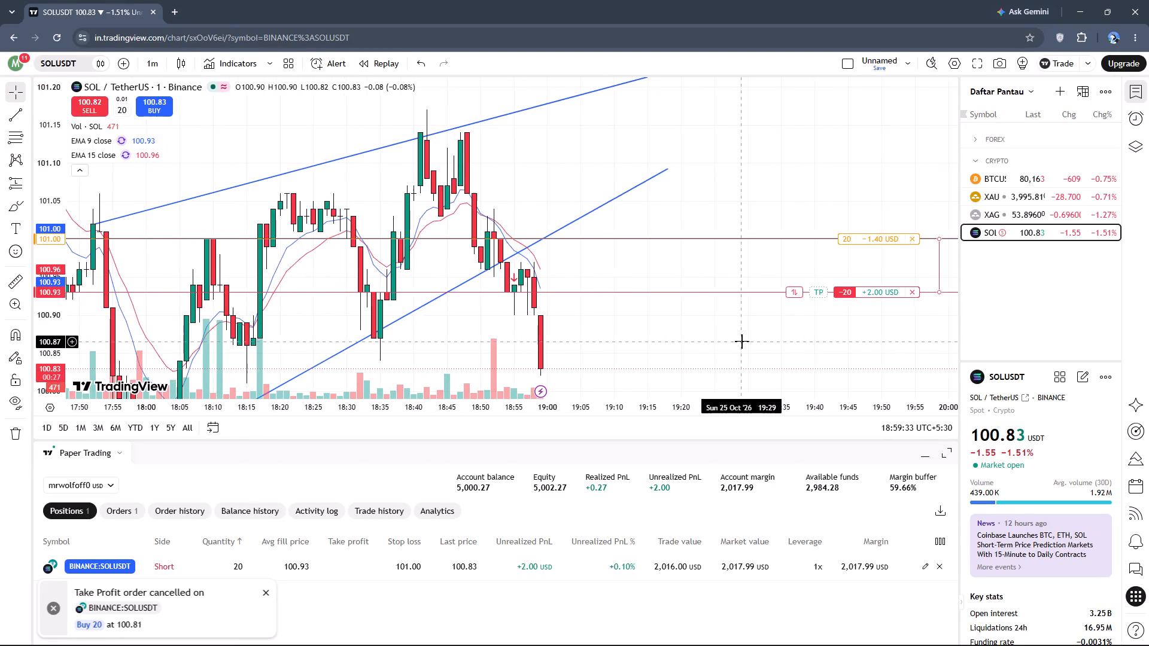
pyautogui.scroll(-1, 742, 342)
pyautogui.scroll(1, 742, 342)
pyautogui.moveTo(742, 342); pyautogui.dragTo(285, 287)
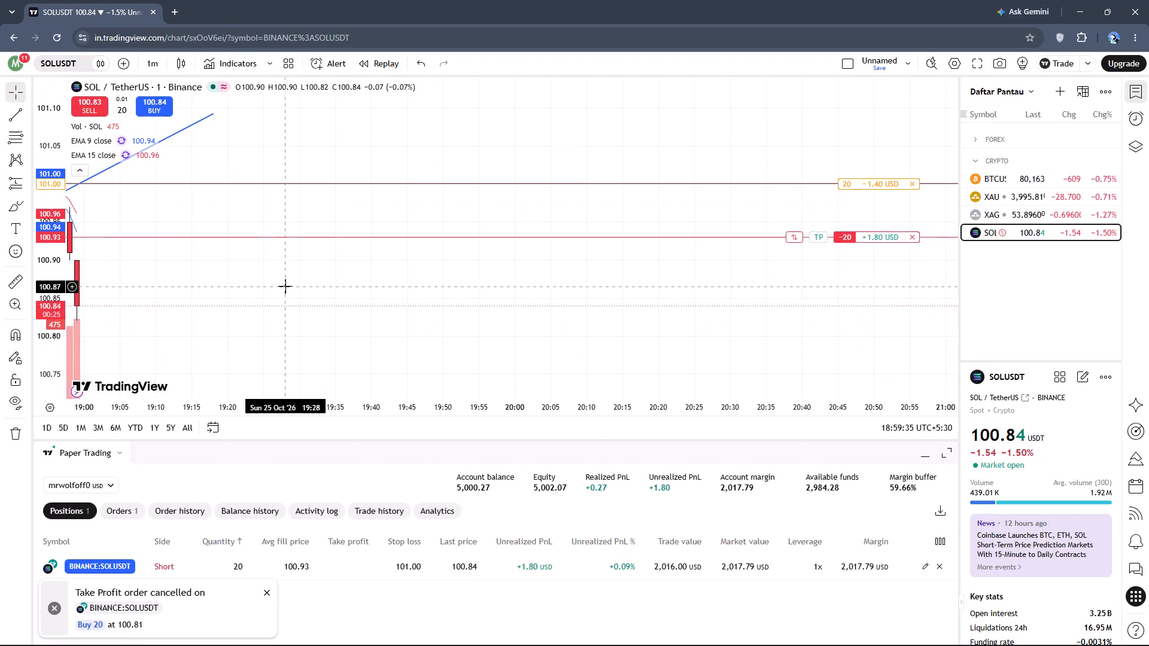
pyautogui.moveTo(424, 286); pyautogui.dragTo(676, 222)
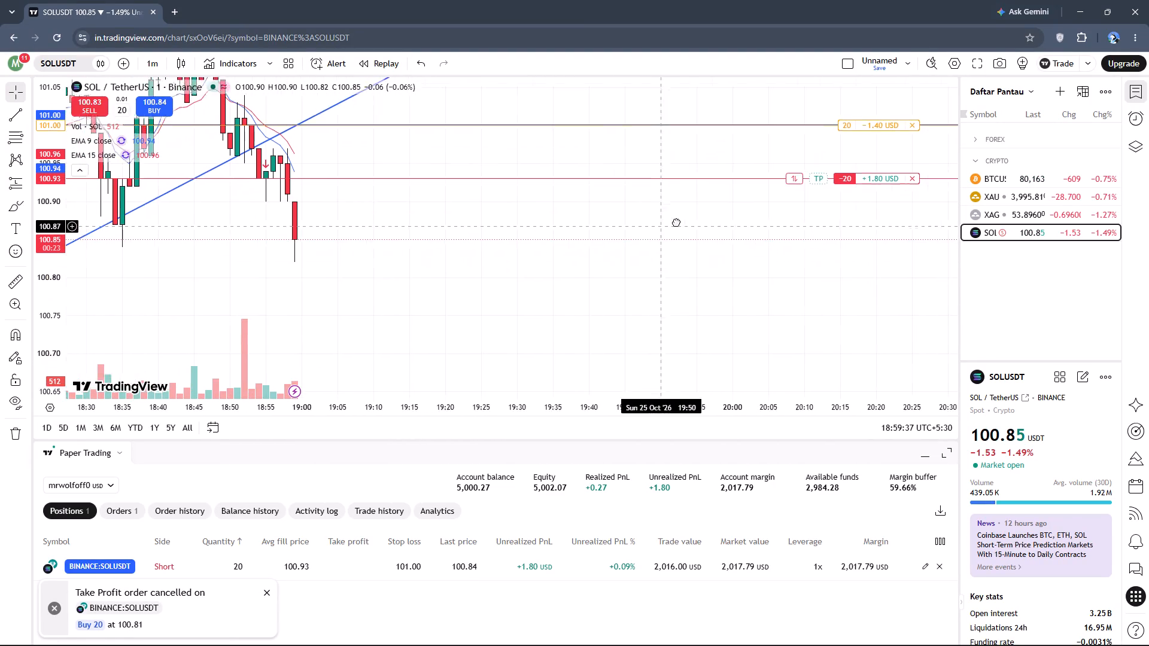
pyautogui.moveTo(676, 222); pyautogui.dragTo(715, 223)
pyautogui.moveTo(822, 178); pyautogui.dragTo(820, 228)
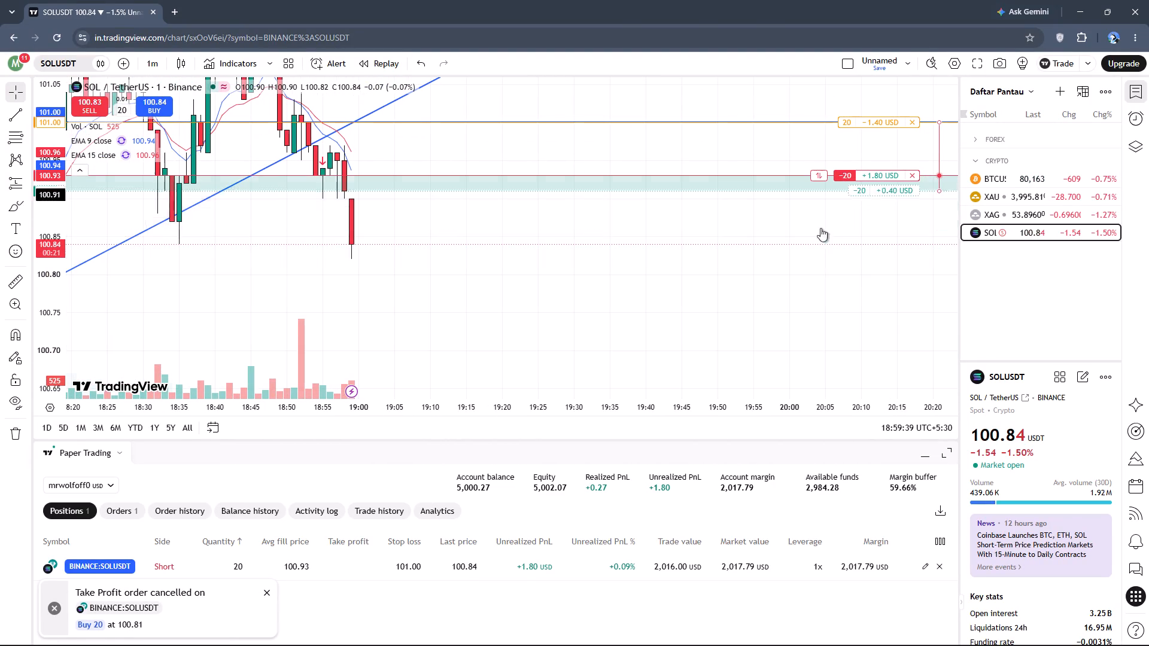
pyautogui.moveTo(820, 228); pyautogui.dragTo(821, 351)
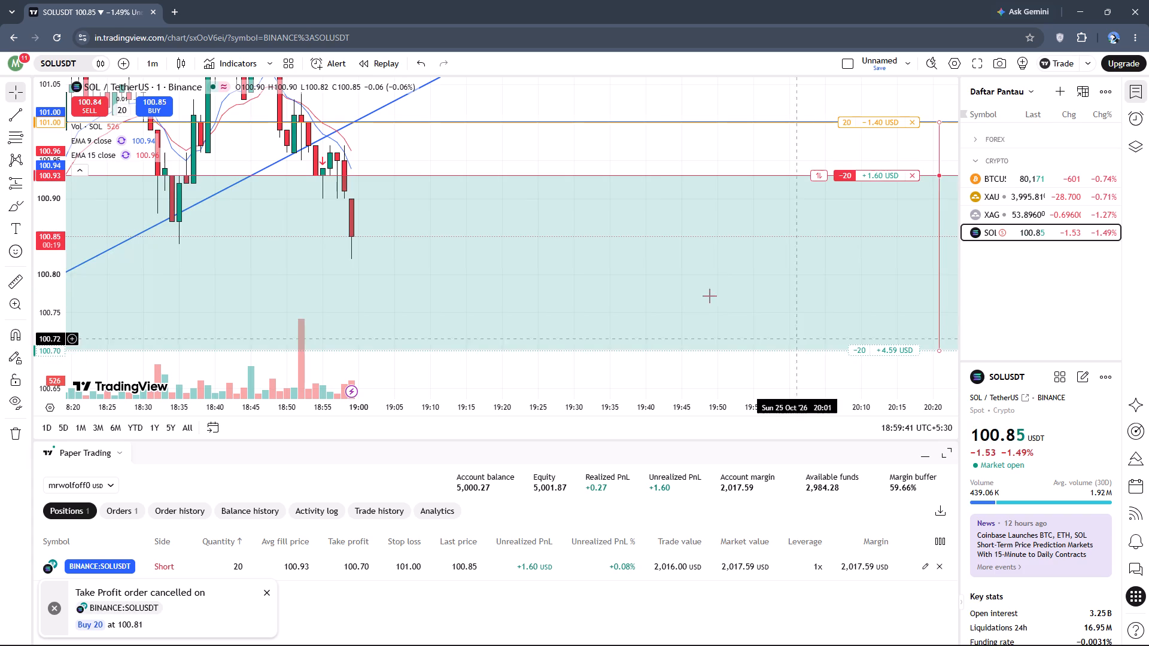
pyautogui.click(660, 264)
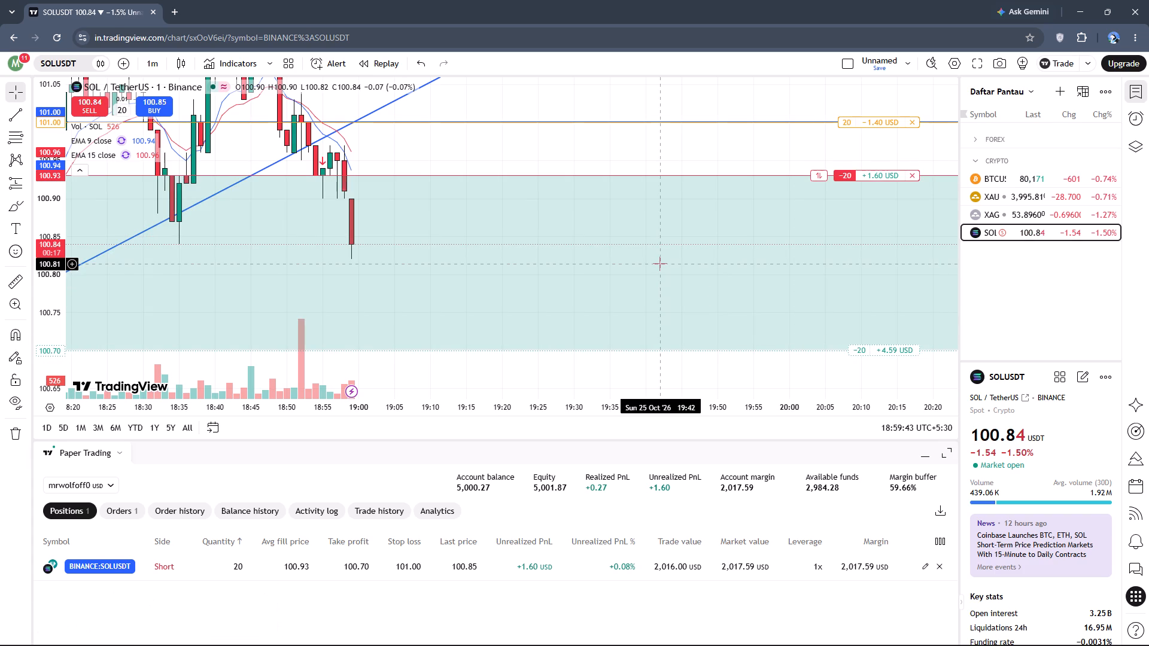
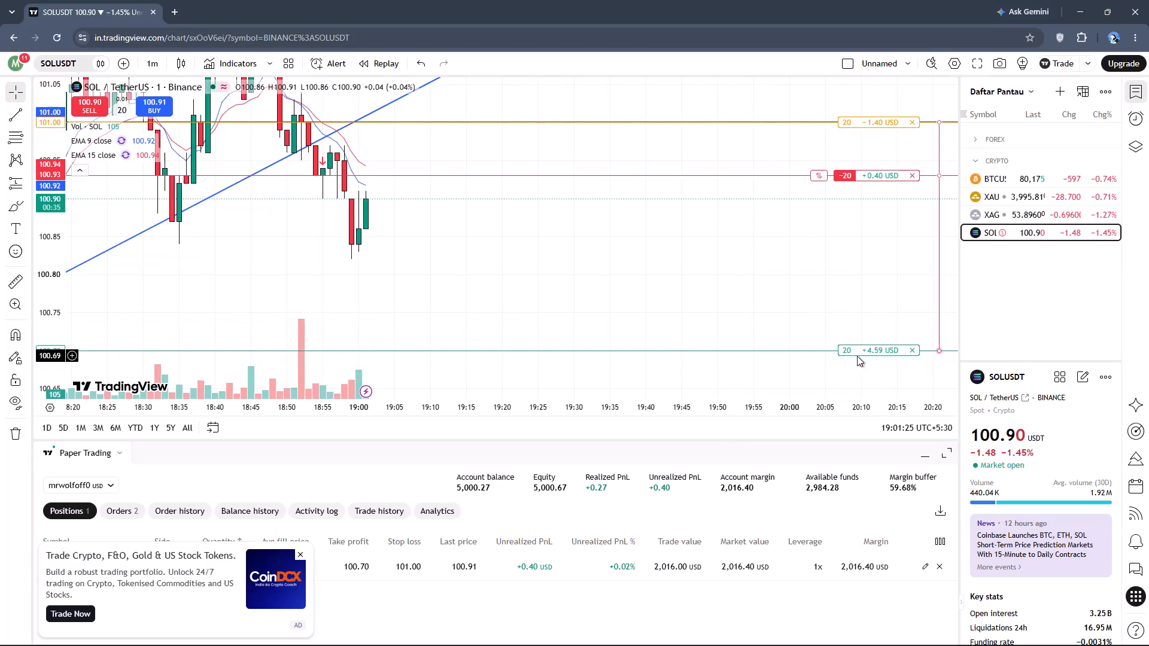
# Move the take-profit order of the open short SOLUSDT position up to 100.80 on the chart.
pyautogui.moveTo(862, 355); pyautogui.dragTo(862, 287)
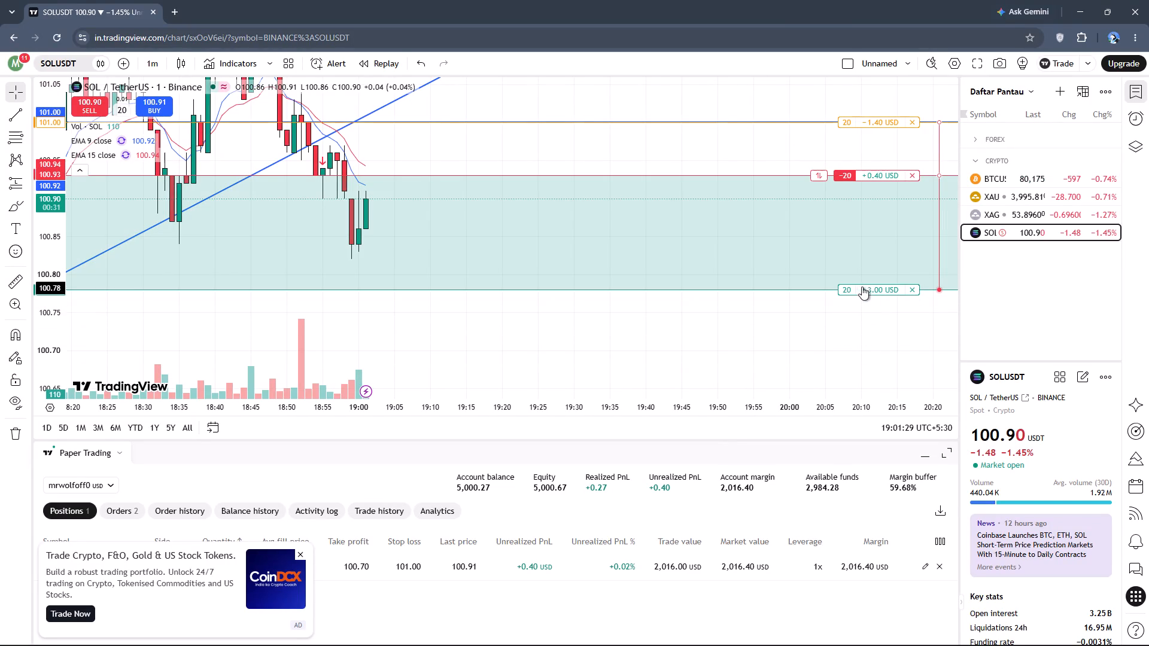
pyautogui.moveTo(862, 287); pyautogui.dragTo(862, 276)
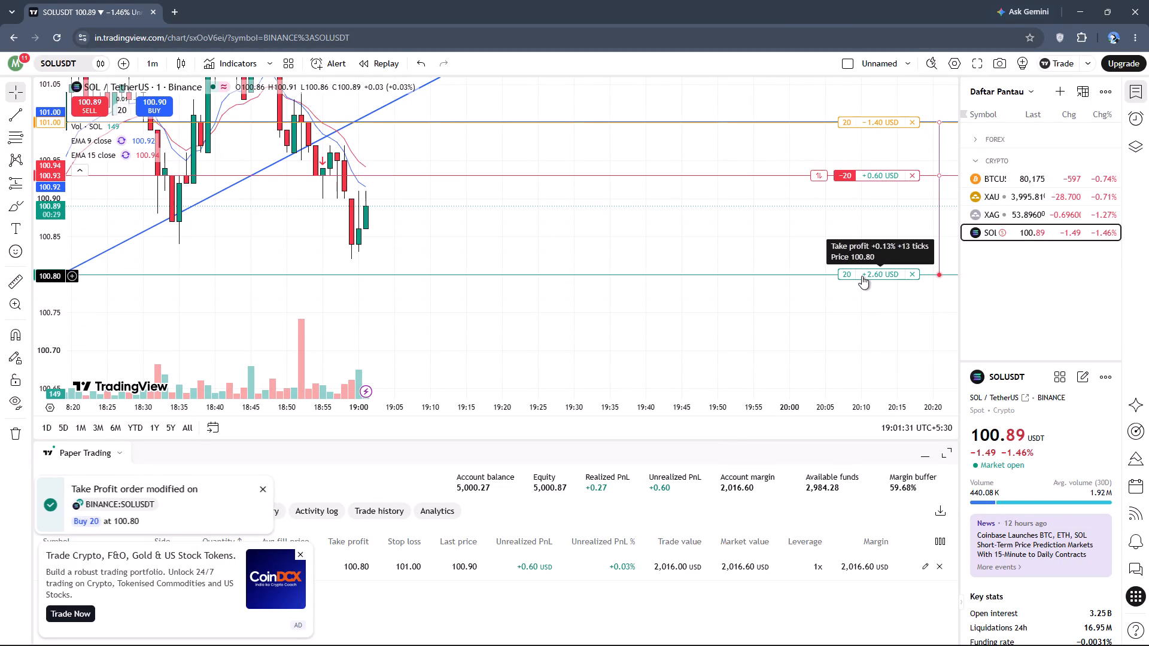
pyautogui.click(803, 329)
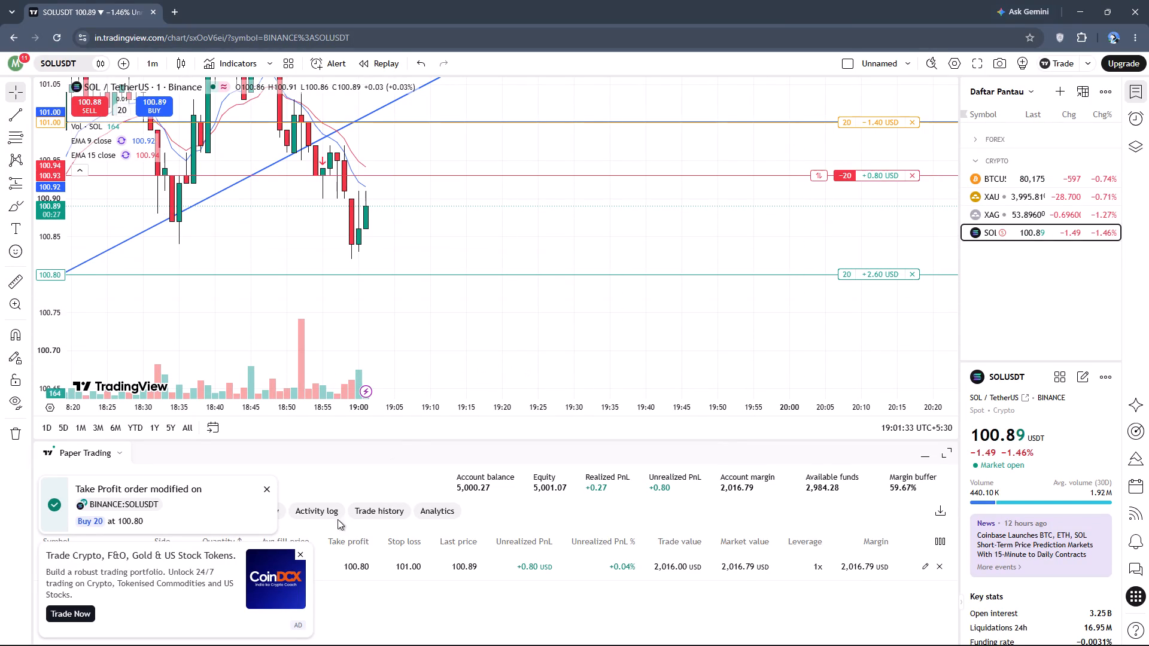
# Dismiss the advertisement and the take-profit order notification covering the Paper Trading positions table.
pyautogui.click(303, 558)
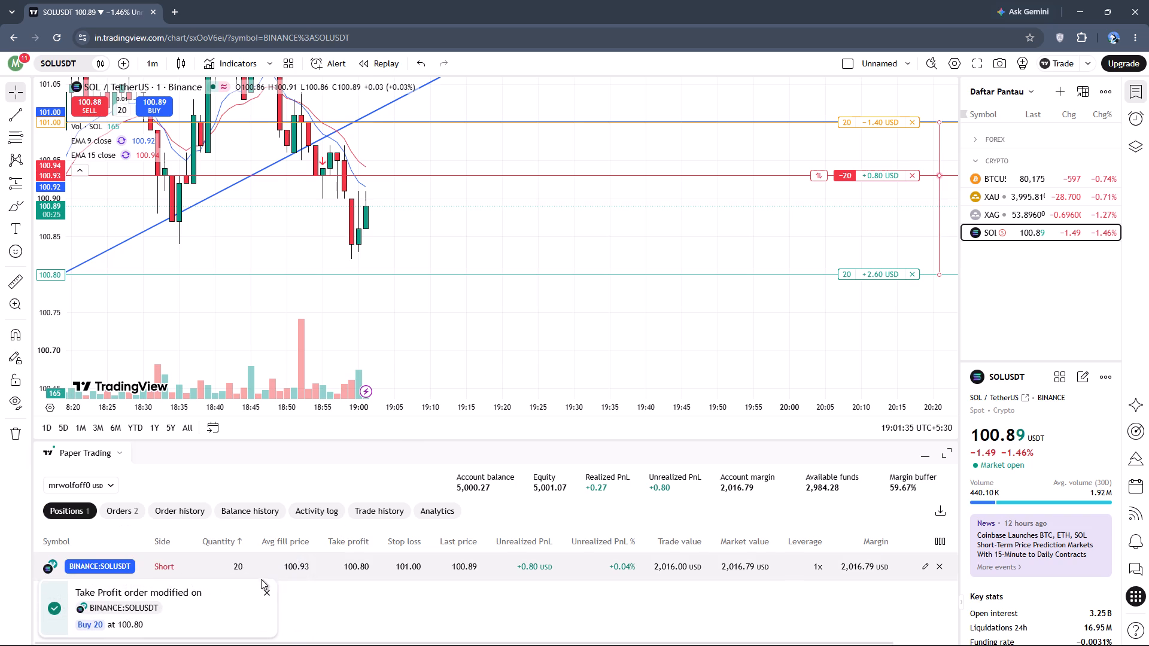
pyautogui.click(265, 592)
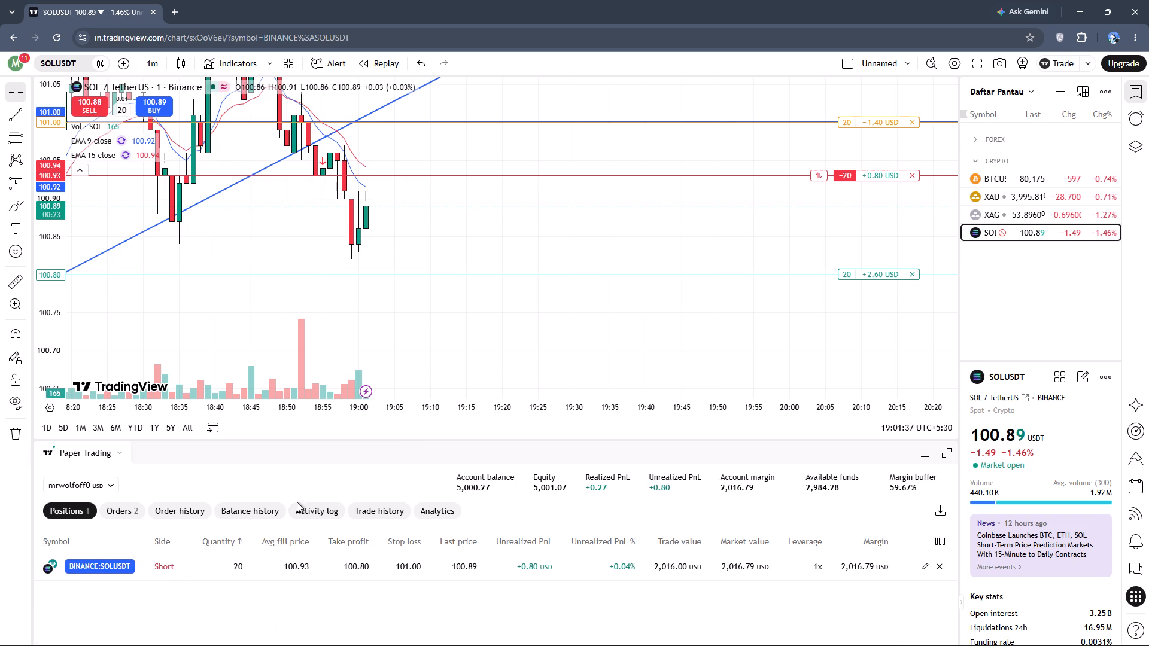
pyautogui.click(589, 329)
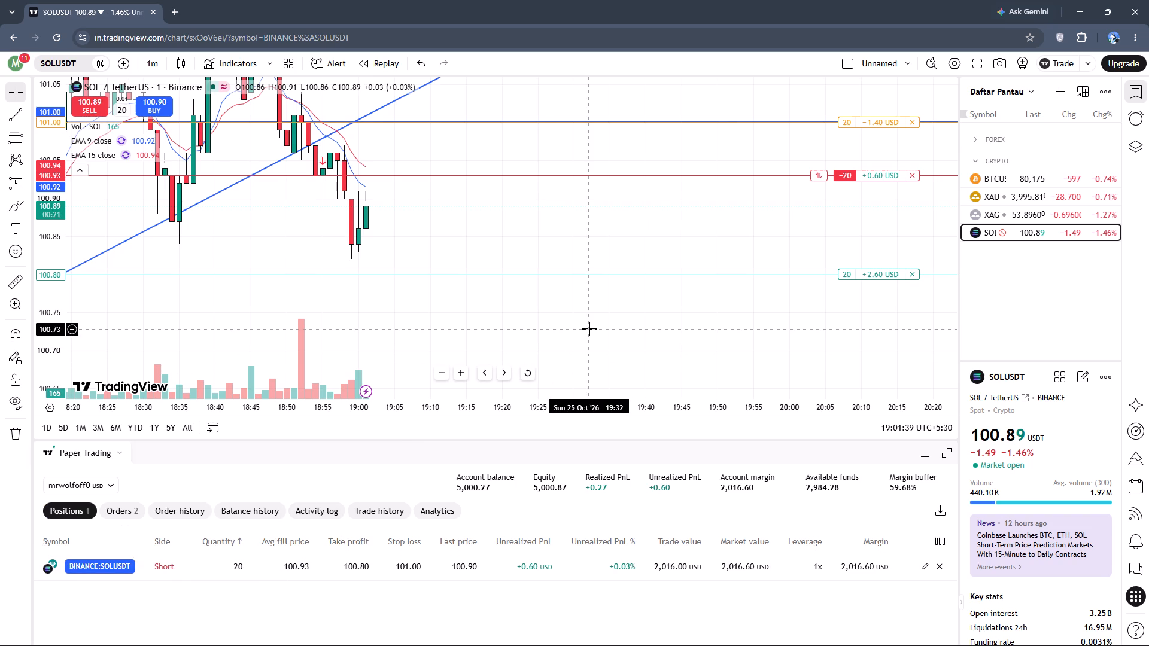
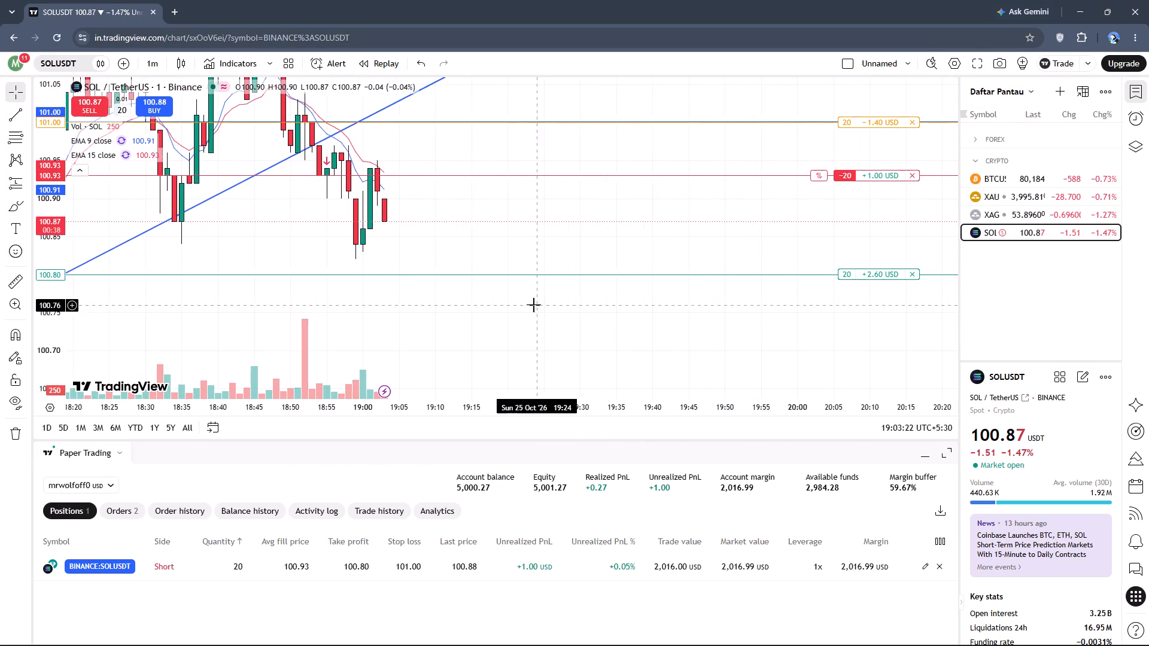
# Move the take-profit order of the open short SOLUSDT position down to 100.76 on the chart.
pyautogui.moveTo(534, 305); pyautogui.dragTo(636, 409)
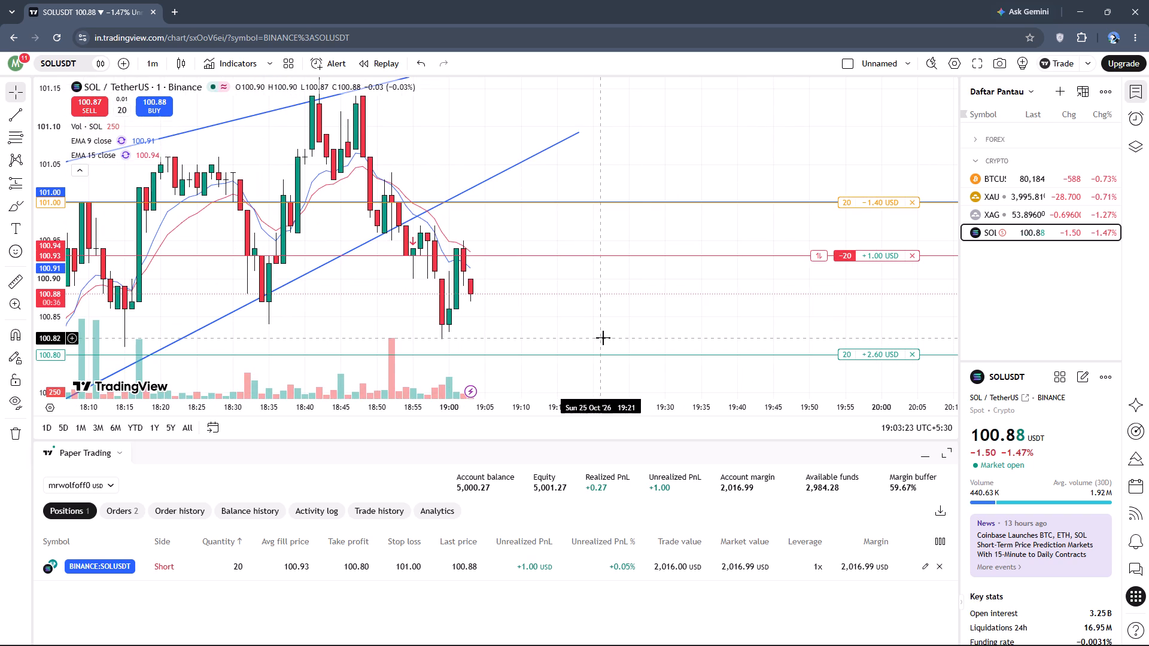
pyautogui.moveTo(603, 338); pyautogui.dragTo(550, 333)
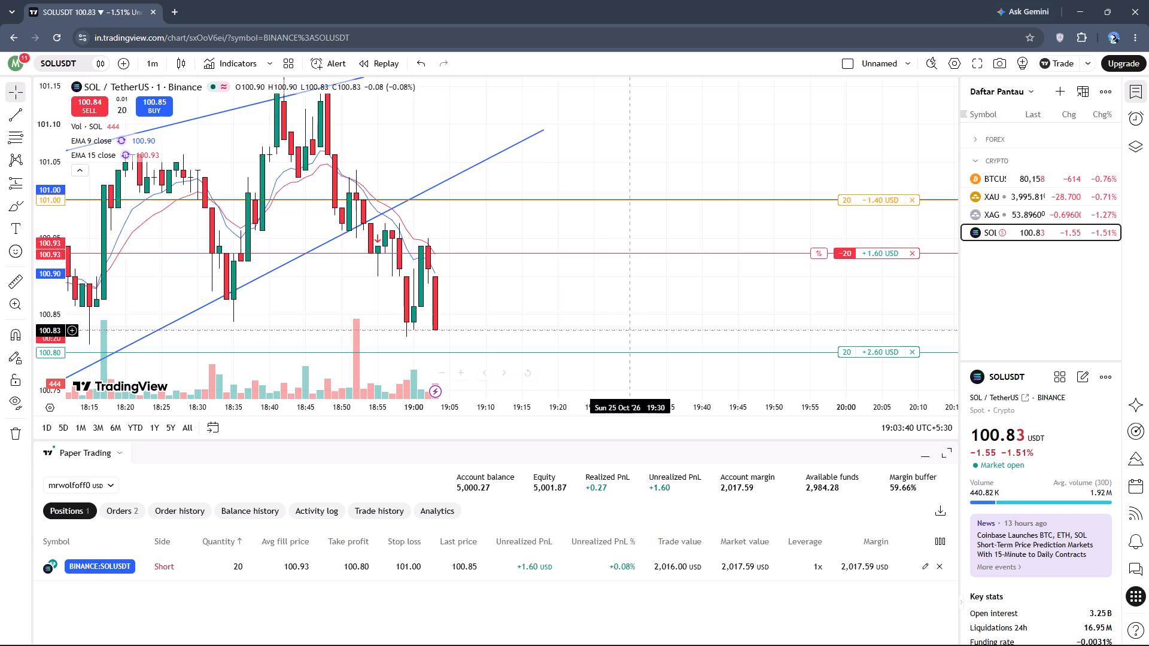
pyautogui.moveTo(858, 350); pyautogui.dragTo(862, 380)
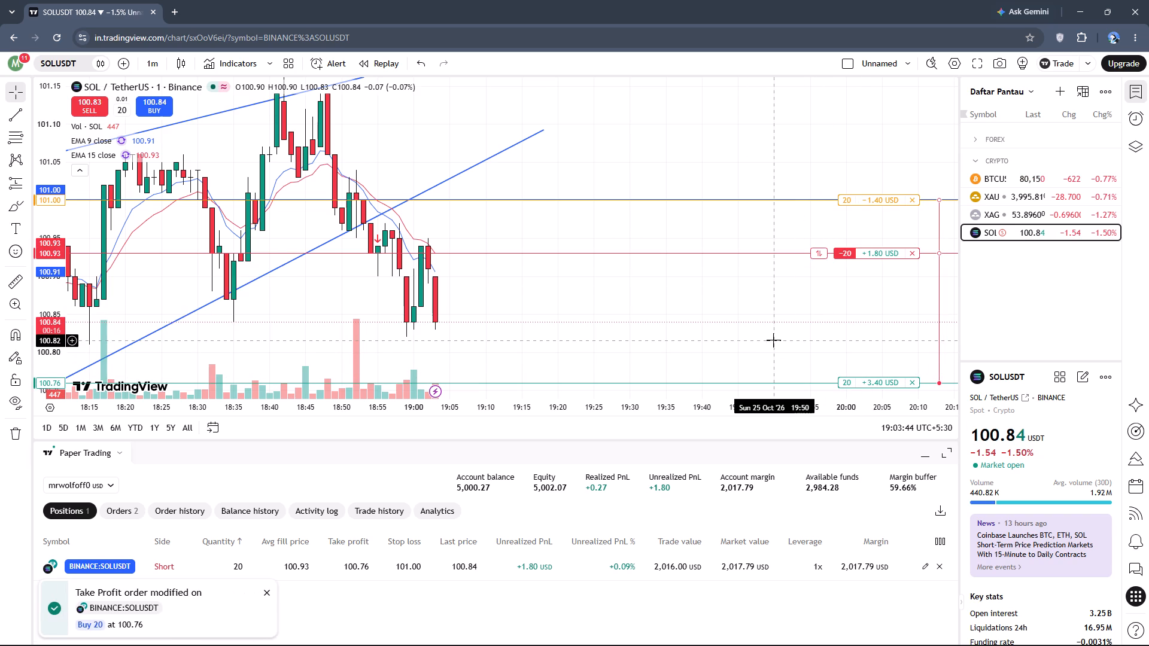
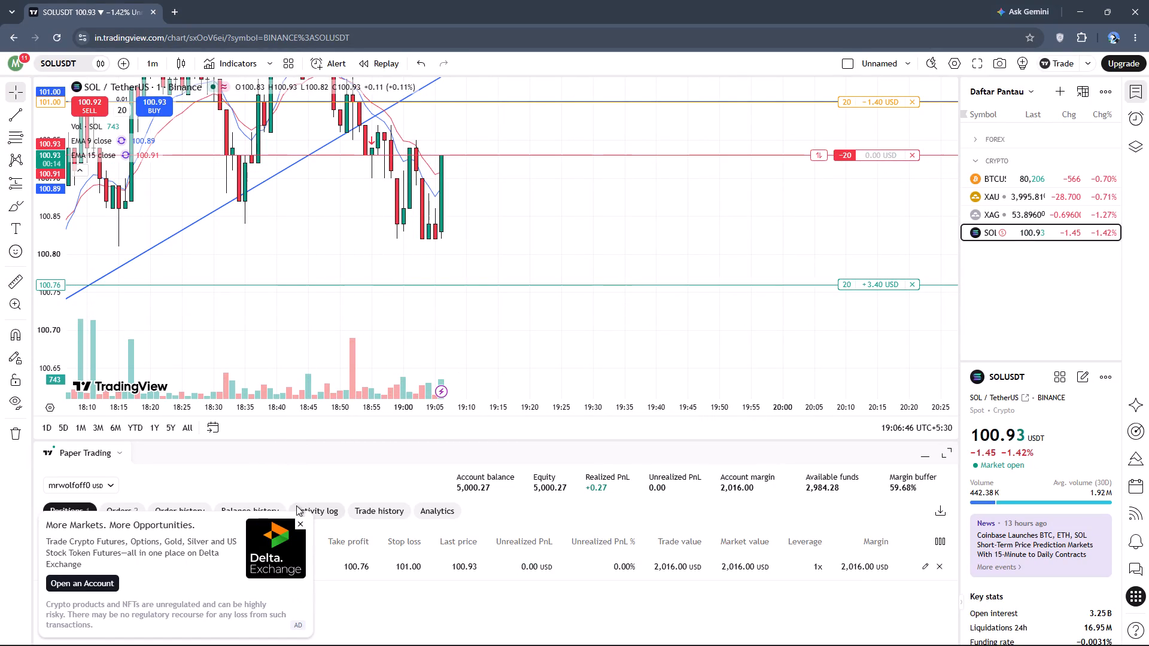
# Dismiss the Delta Exchange advertisement over the positions list and the ad-free upgrade offer.
pyautogui.click(300, 523)
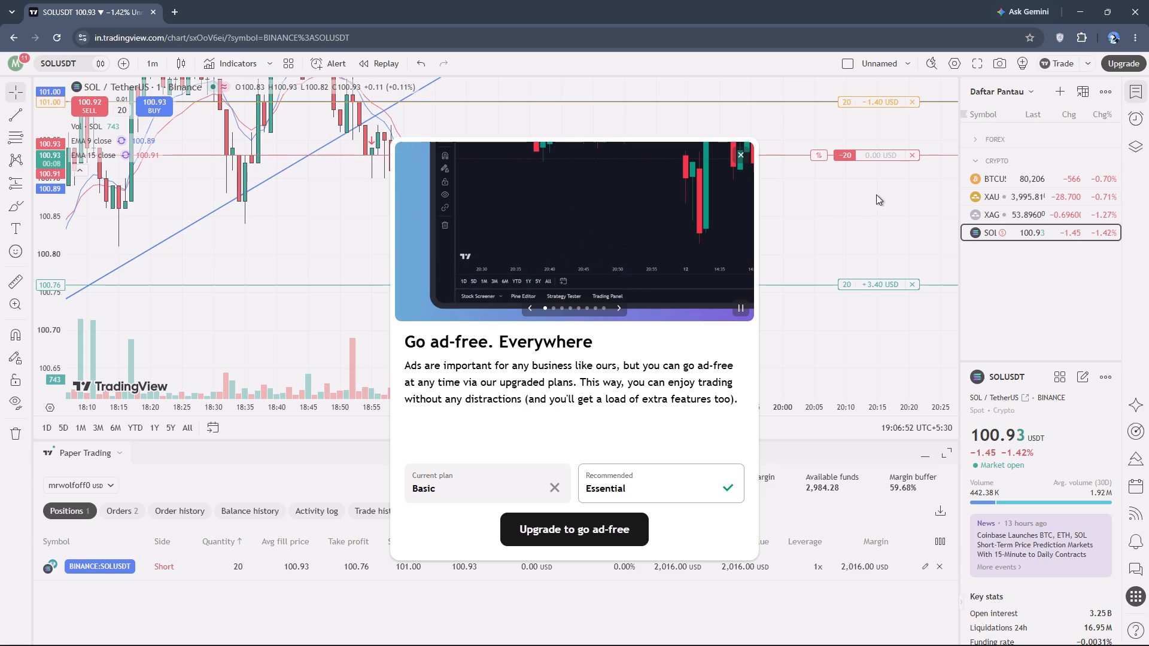
pyautogui.click(738, 154)
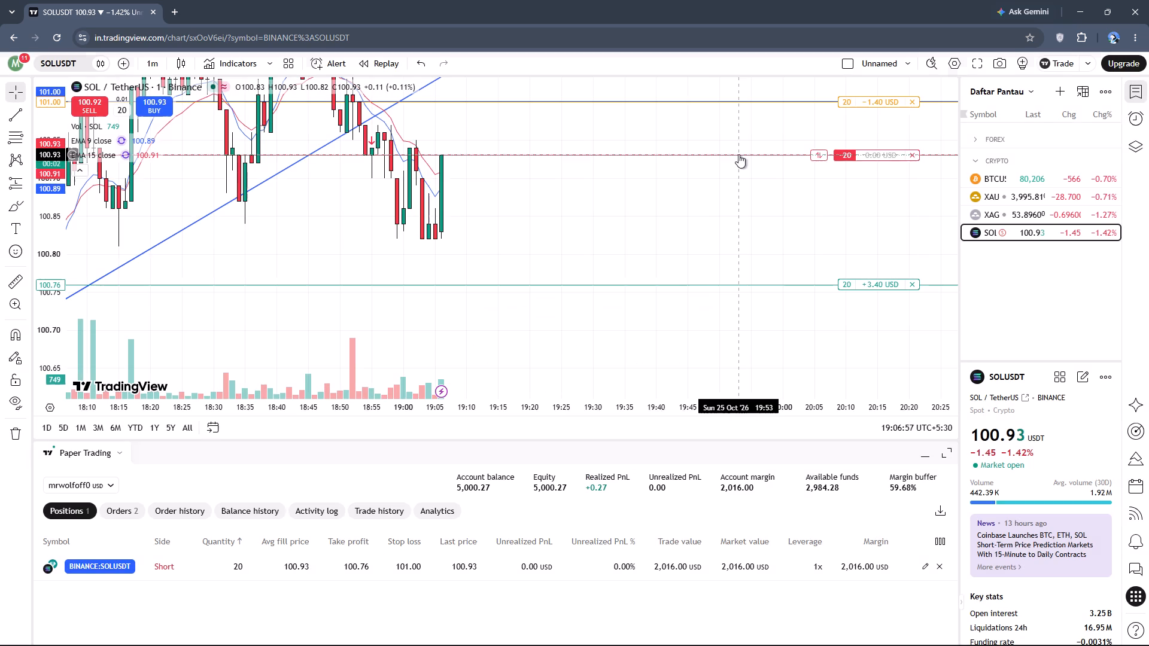
# Move the take-profit order of the open short SOLUSDT position up to 100.82 on the chart.
pyautogui.click(697, 205)
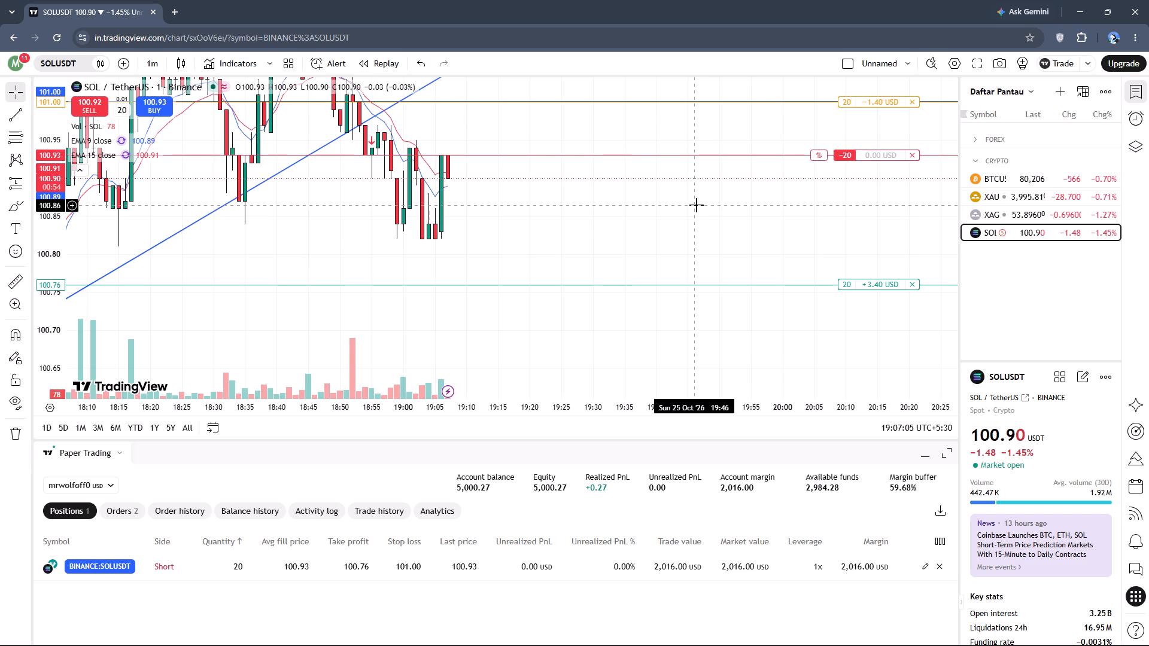
pyautogui.click(697, 205)
pyautogui.hscroll(-2, 697, 205)
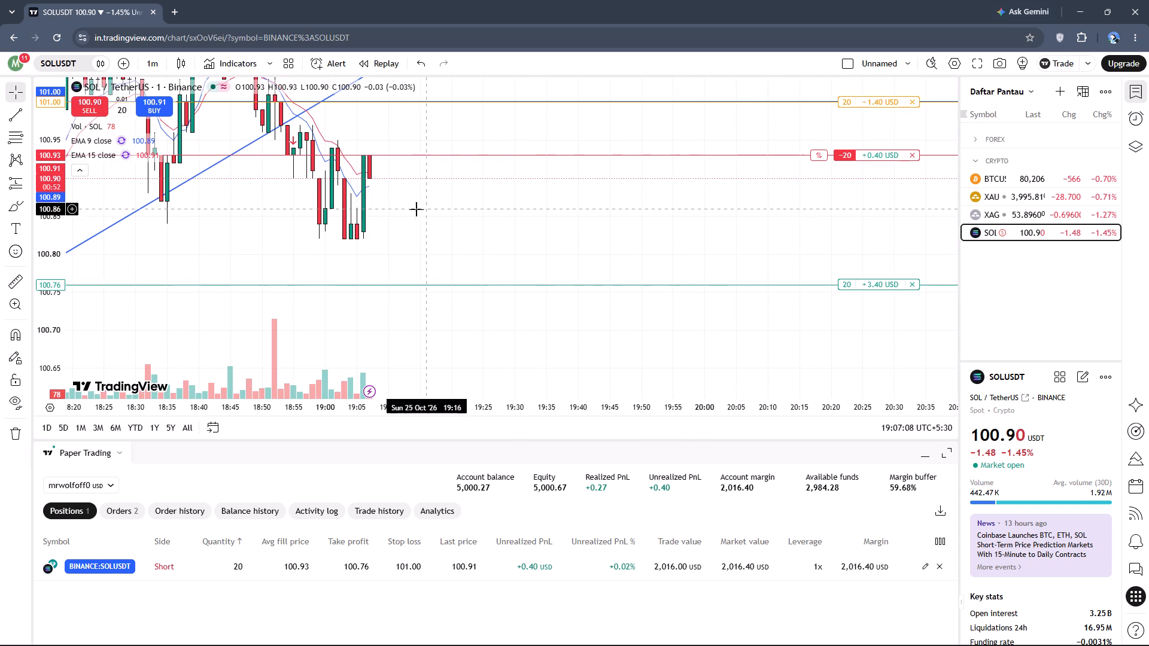
pyautogui.click(588, 226)
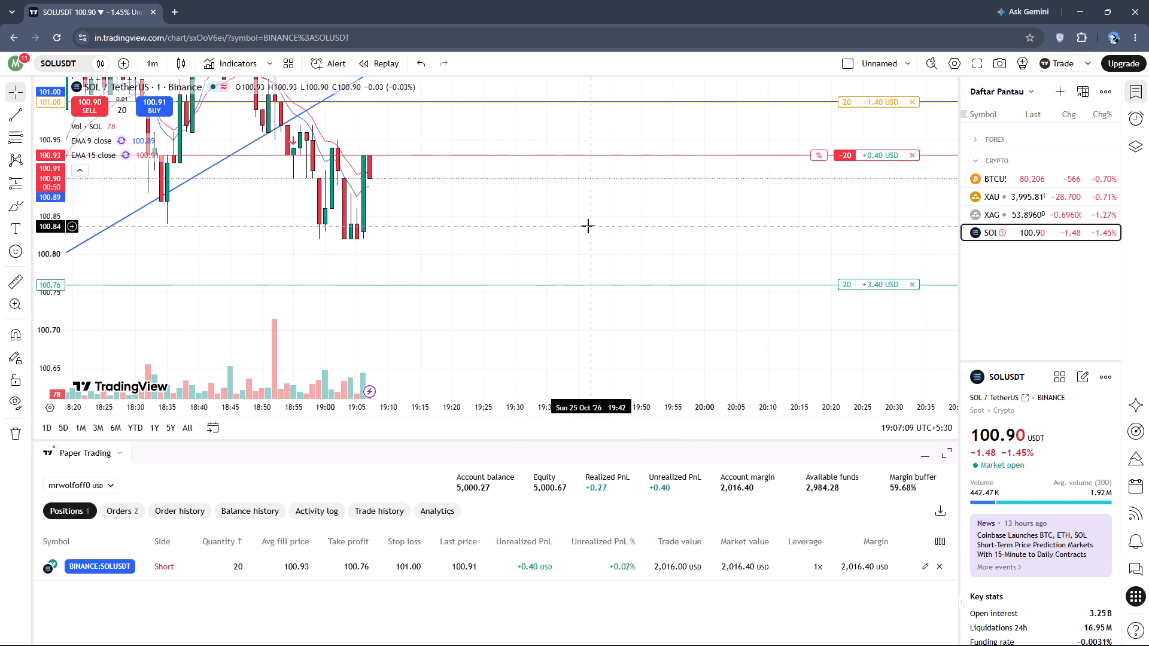
pyautogui.hscroll(-1, 588, 226)
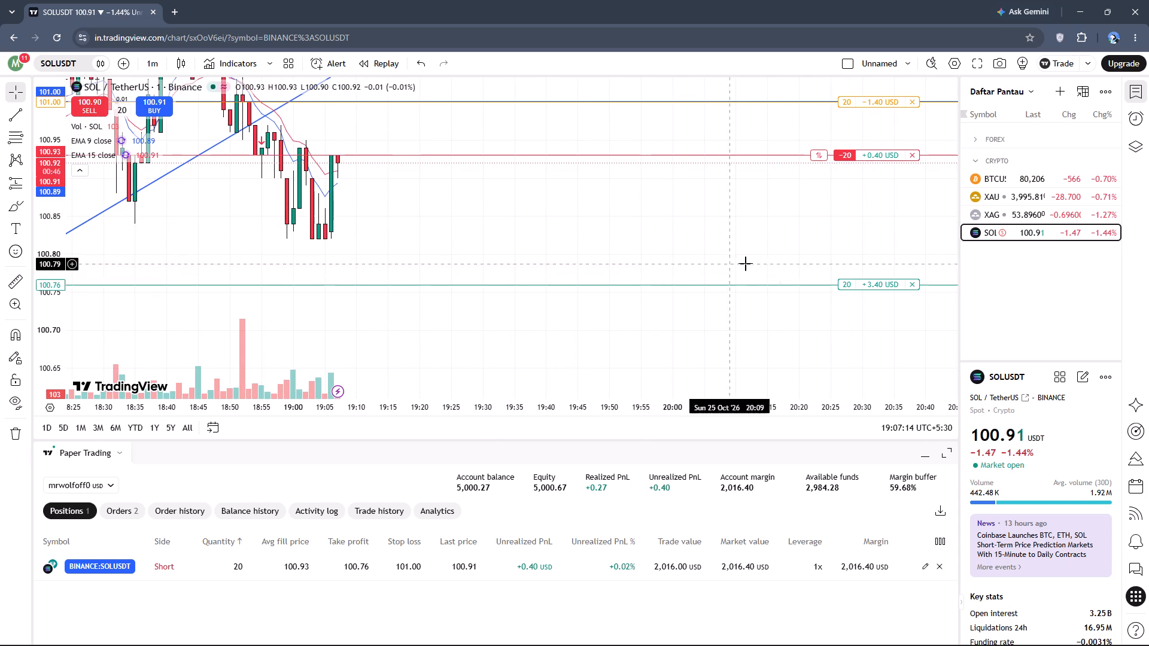
pyautogui.moveTo(874, 287); pyautogui.dragTo(871, 241)
pyautogui.click(798, 285)
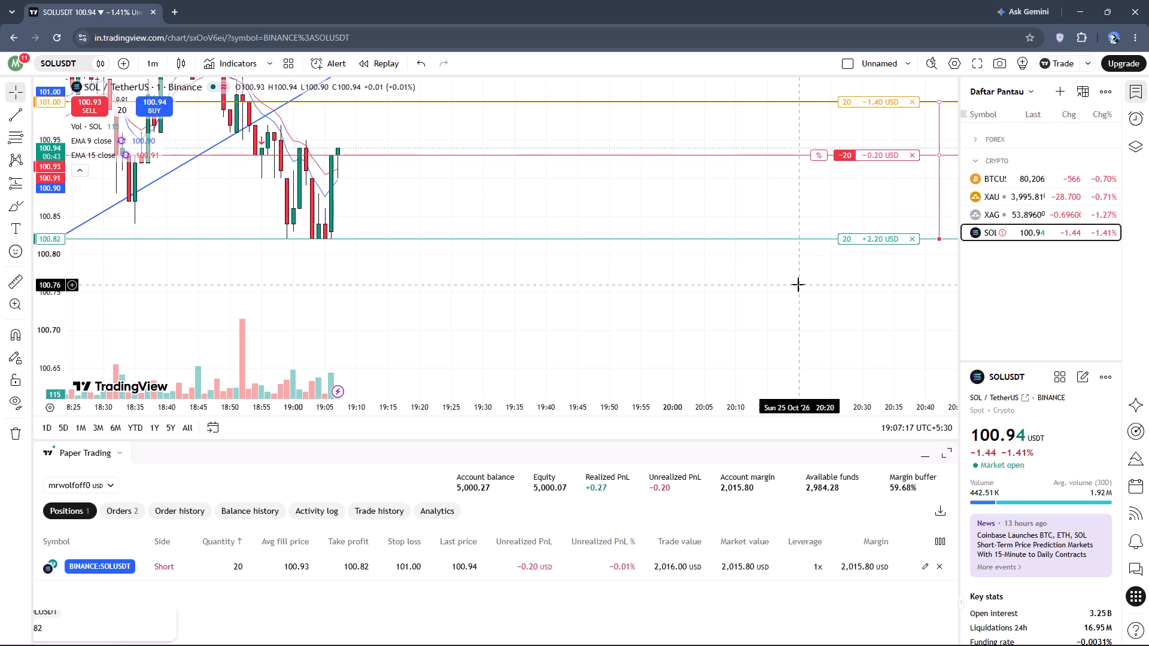
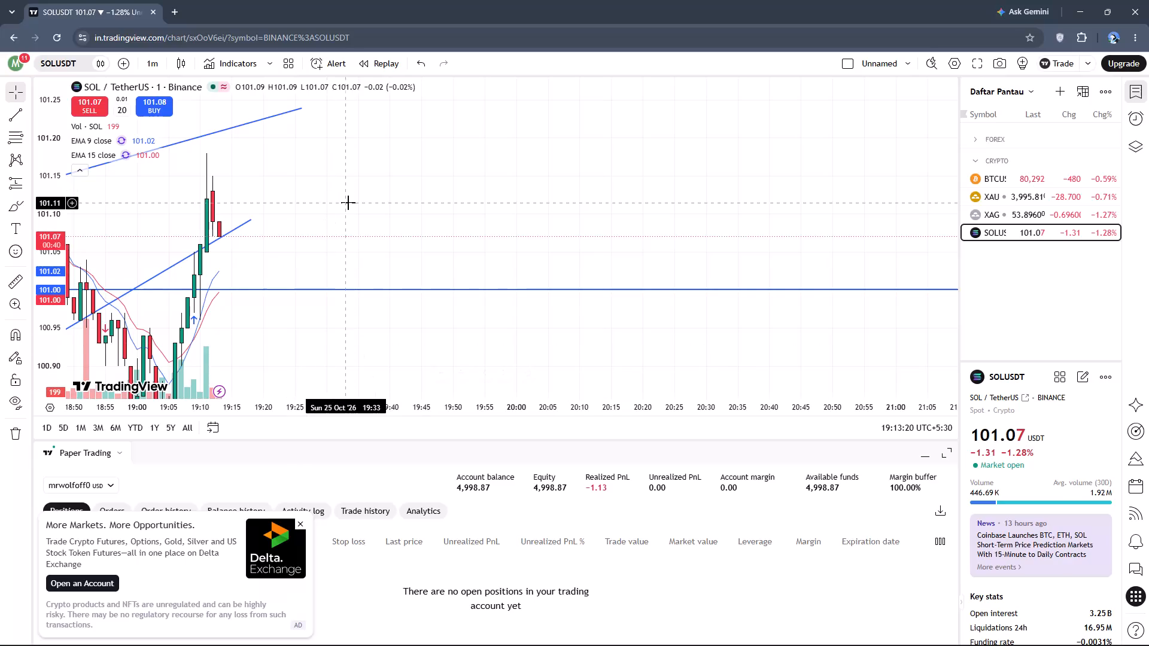
# Extend the lower rising trend line by moving its later endpoint to about 101.21 at 19:42, keeping its slope along the recent candles.
pyautogui.moveTo(348, 203); pyautogui.dragTo(459, 177)
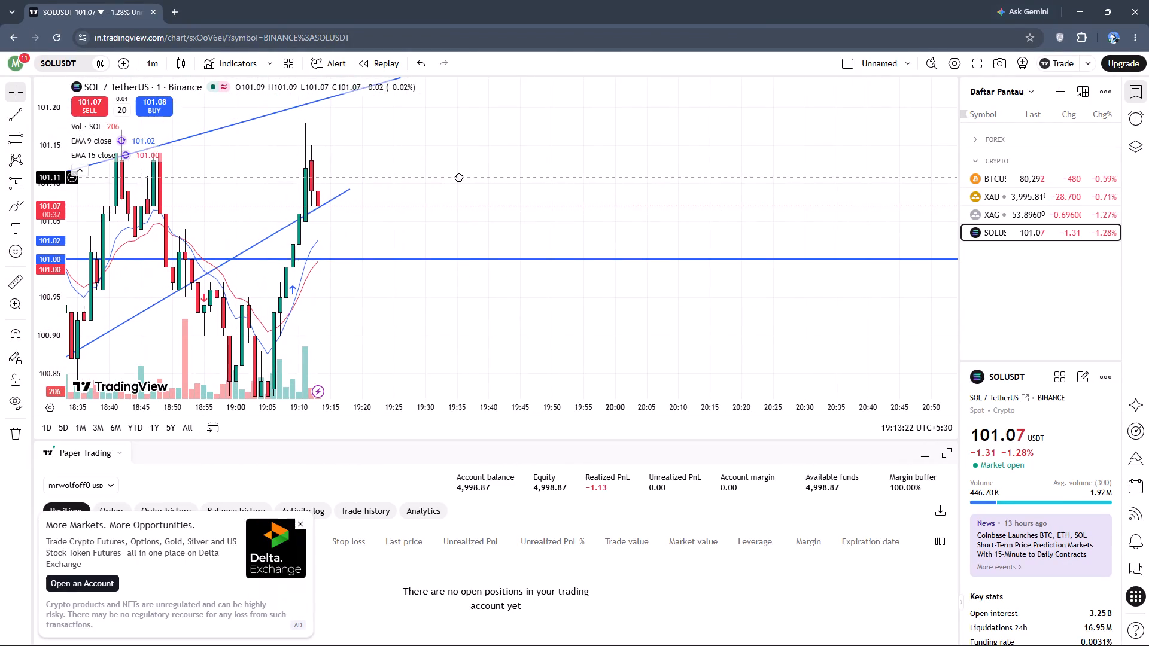
pyautogui.moveTo(459, 177); pyautogui.dragTo(459, 180)
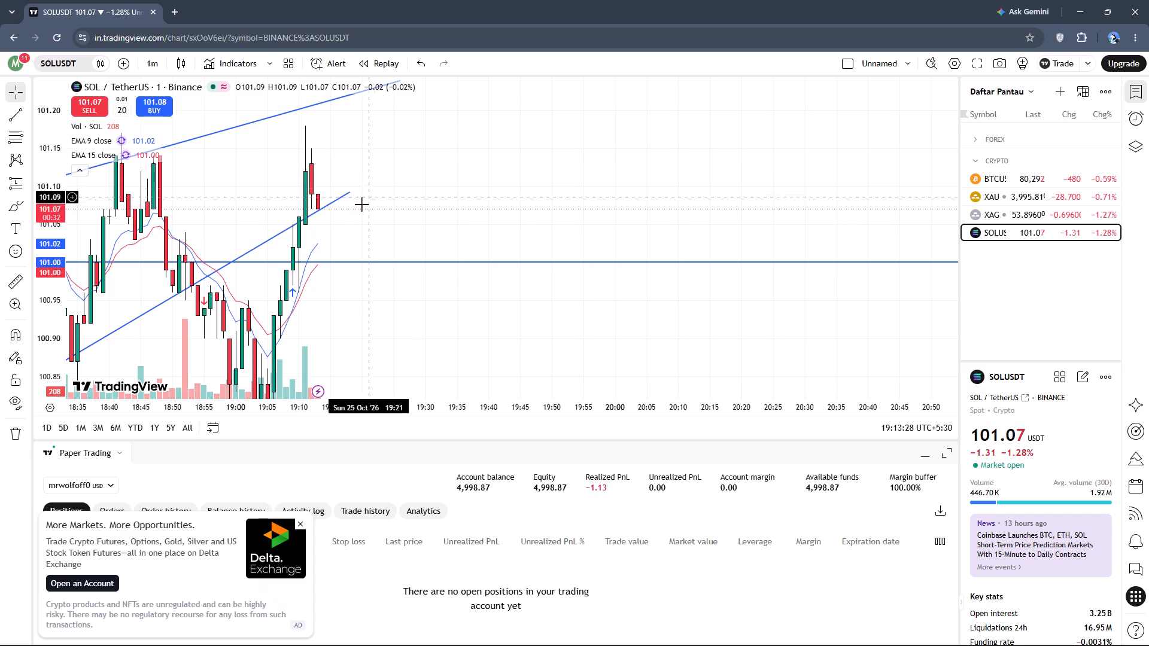
pyautogui.click(342, 194)
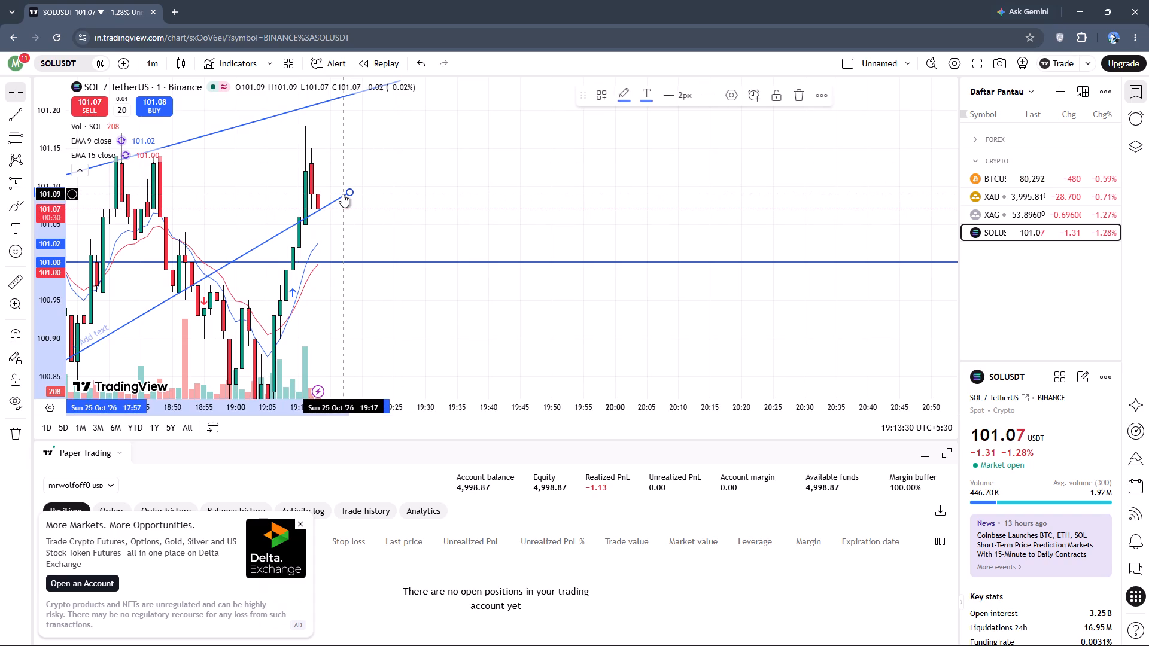
pyautogui.moveTo(346, 190); pyautogui.dragTo(394, 159)
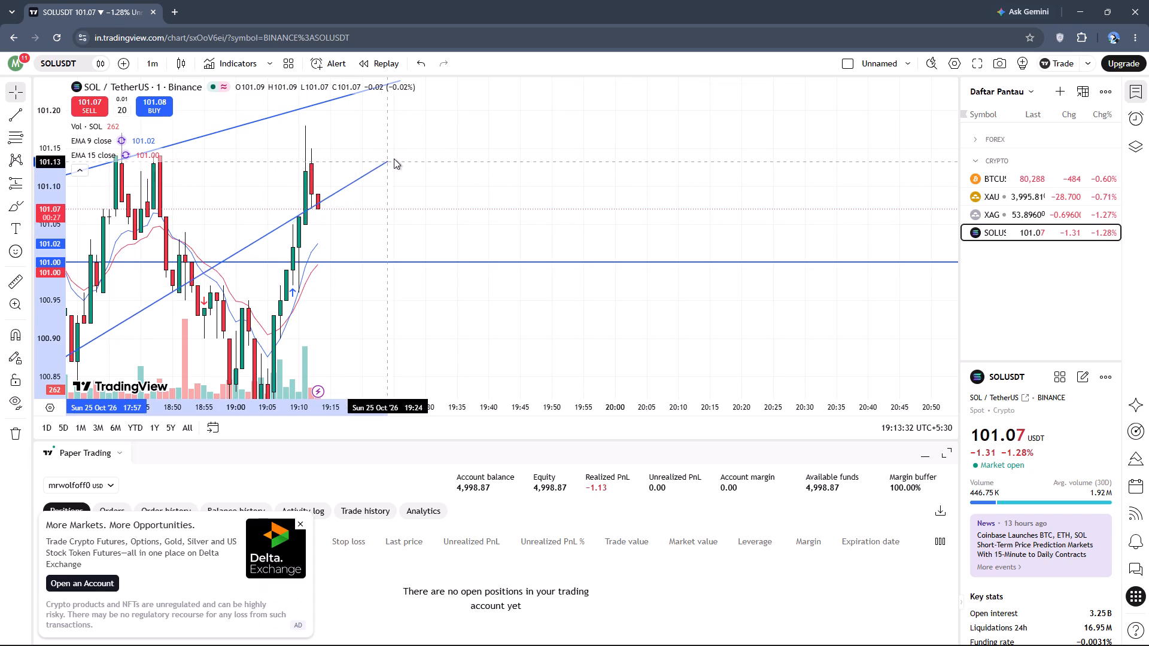
pyautogui.moveTo(394, 159); pyautogui.dragTo(500, 100)
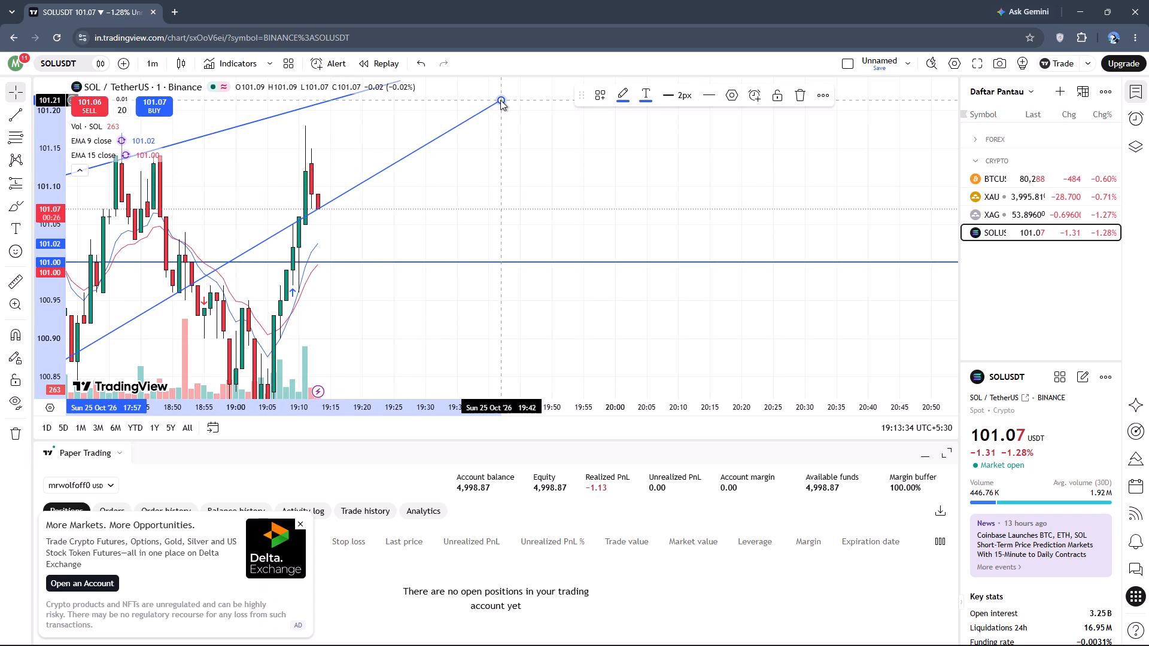
pyautogui.click(508, 172)
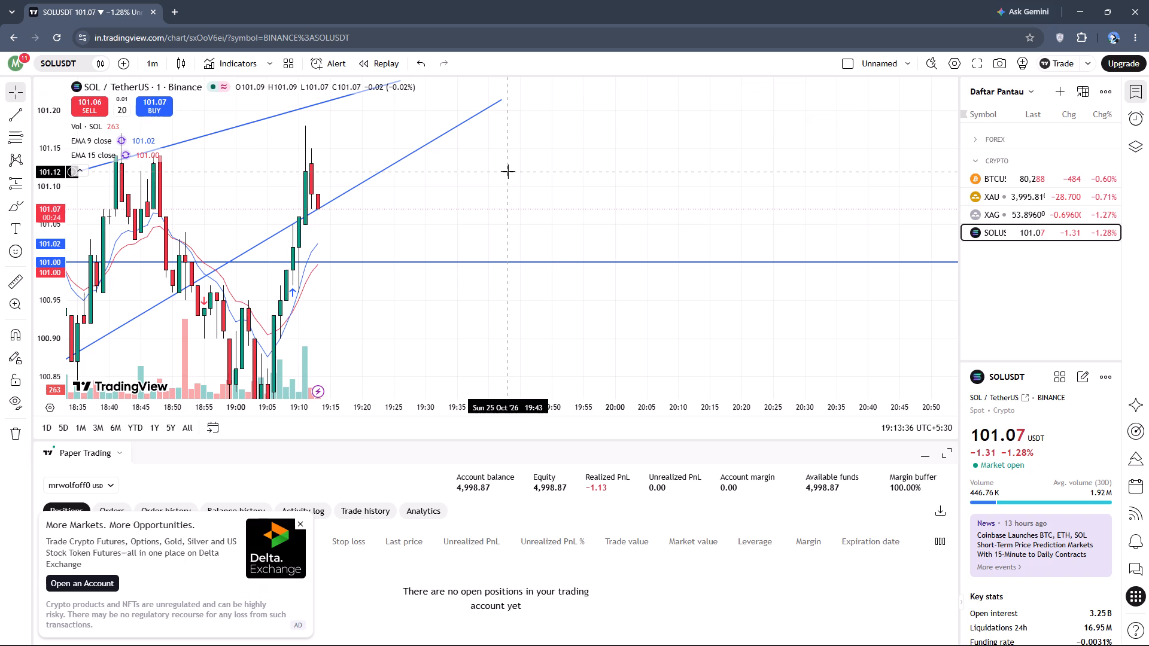
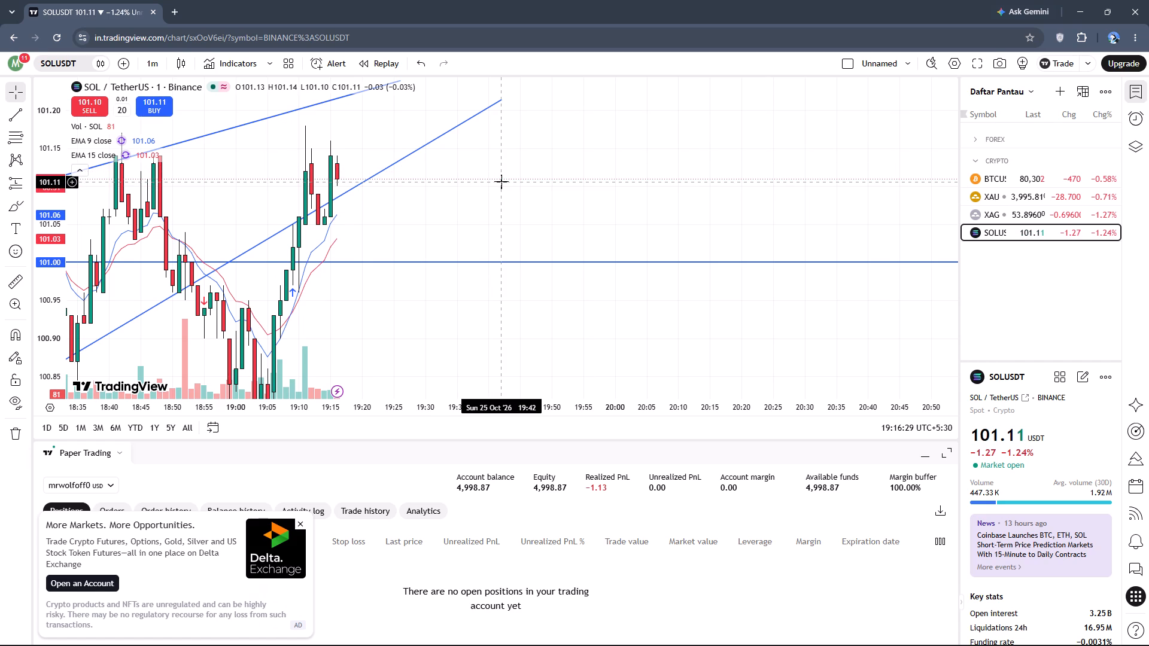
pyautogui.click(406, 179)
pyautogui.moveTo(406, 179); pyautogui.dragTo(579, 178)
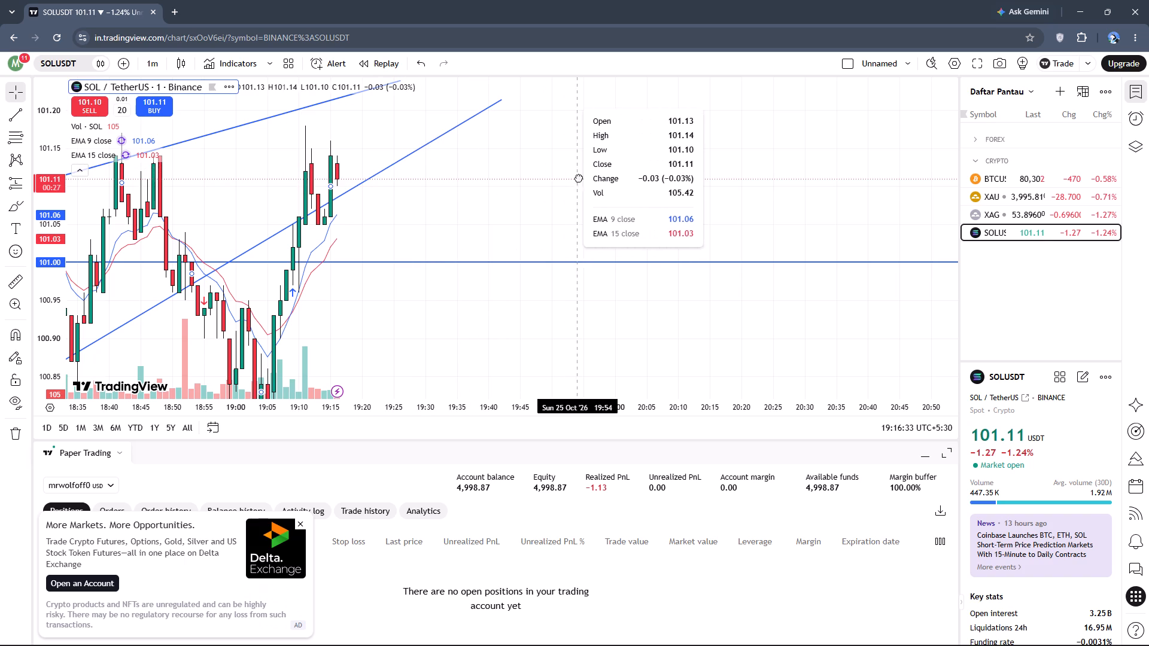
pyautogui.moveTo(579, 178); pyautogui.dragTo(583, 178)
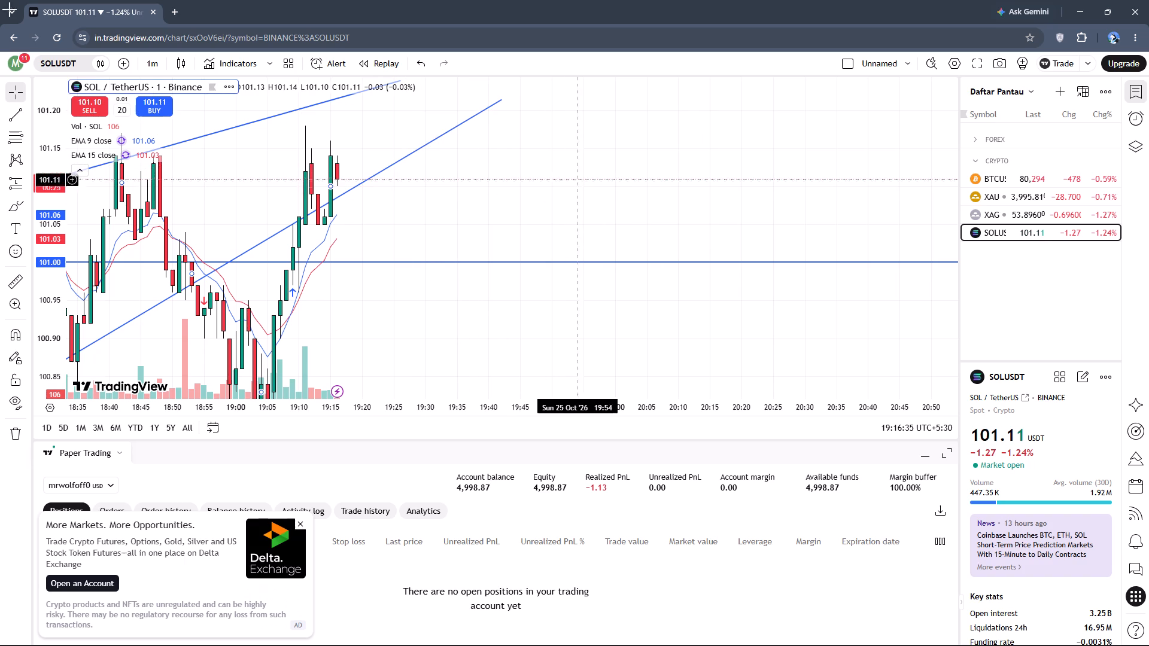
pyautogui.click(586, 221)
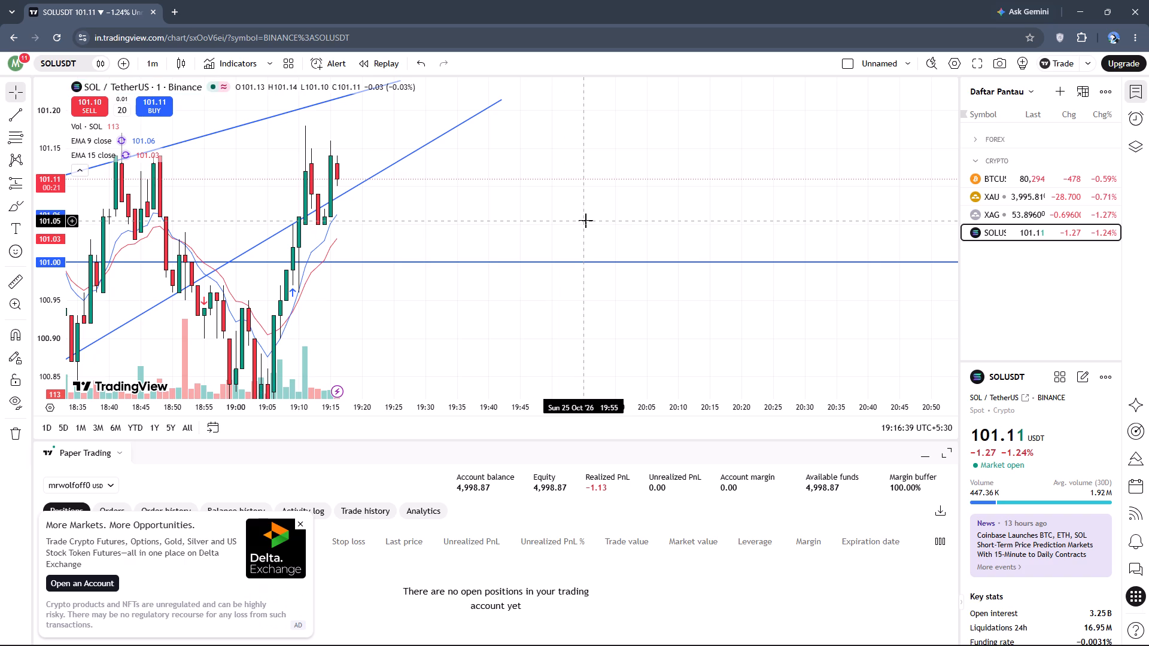
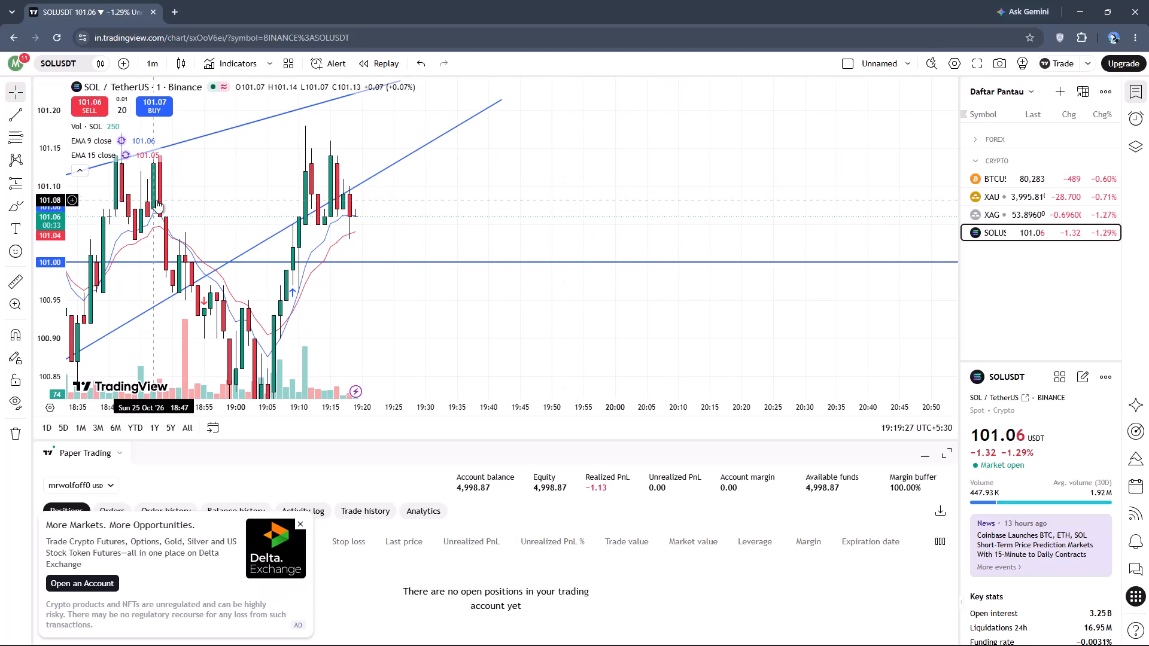
# Open a short position by selling 20 SOLUSDT at market price.
pyautogui.click(89, 109)
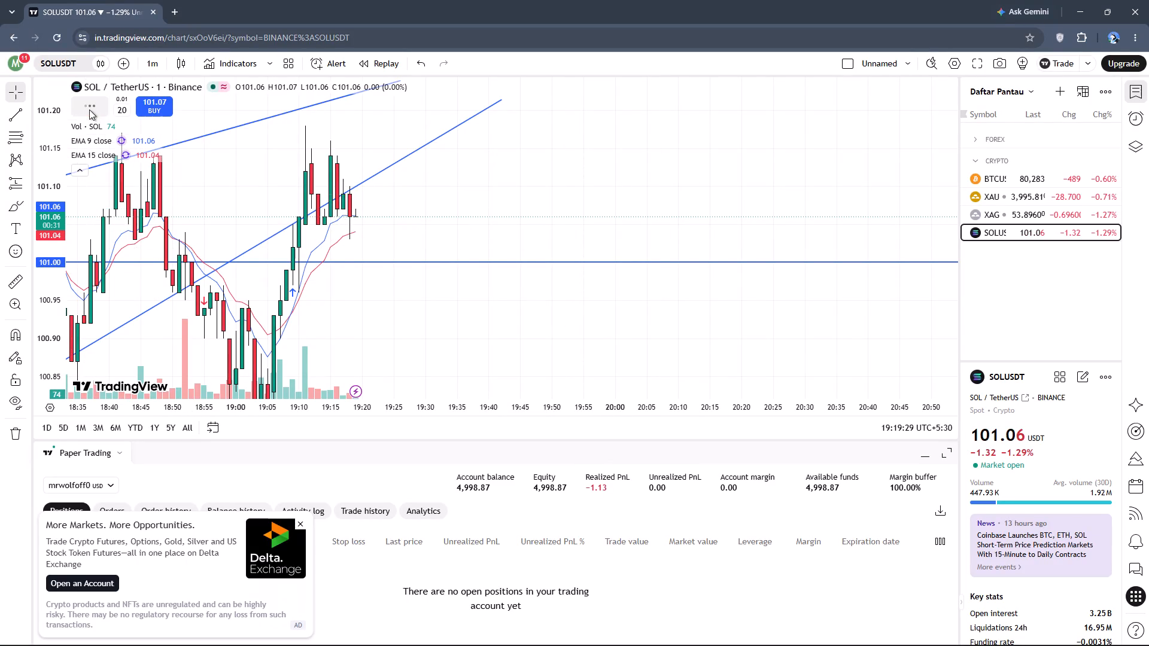
pyautogui.click(821, 163)
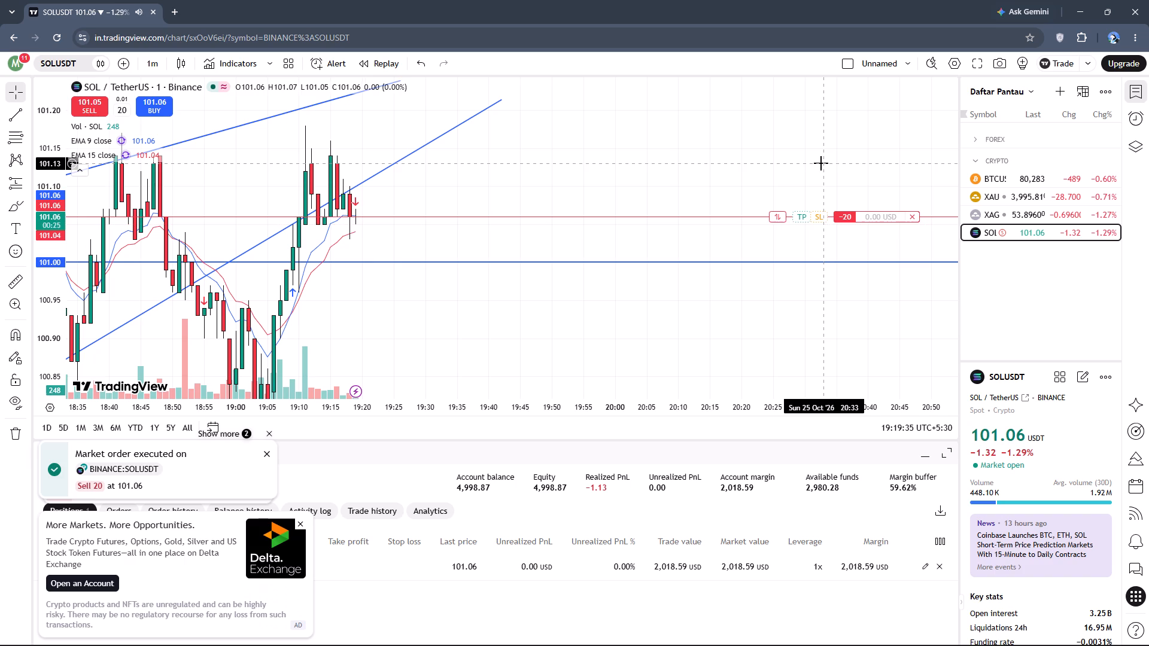
# Add a stop loss at 101.11 to the short SOLUSDT position on the chart.
pyautogui.moveTo(816, 217); pyautogui.dragTo(820, 172)
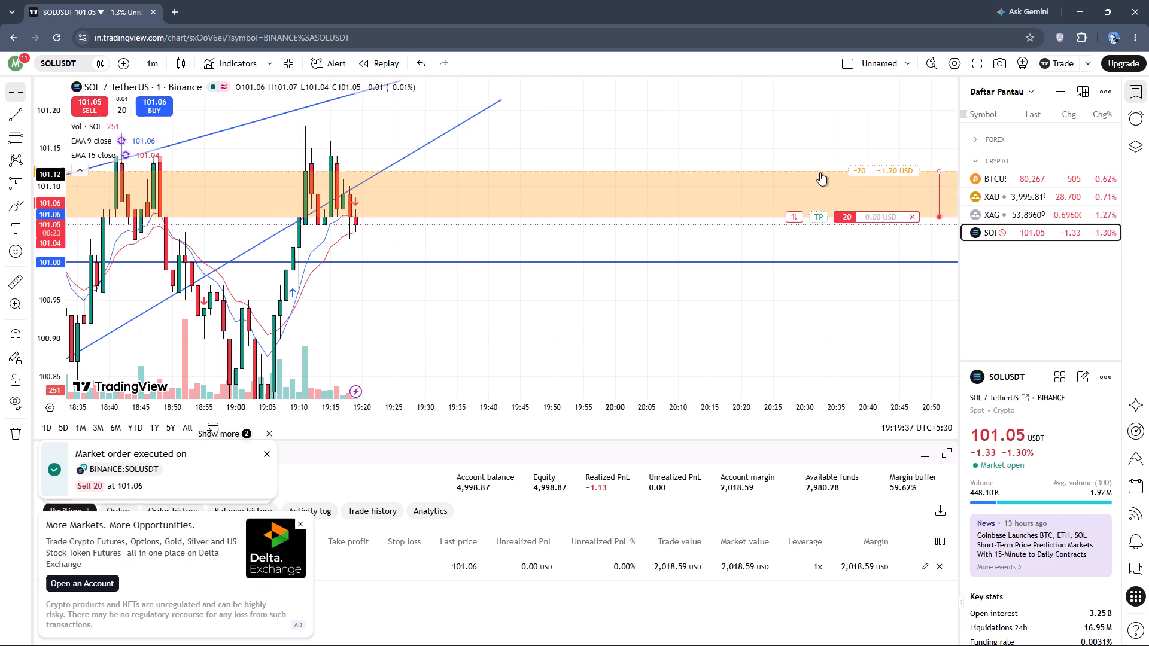
pyautogui.moveTo(820, 172); pyautogui.dragTo(820, 179)
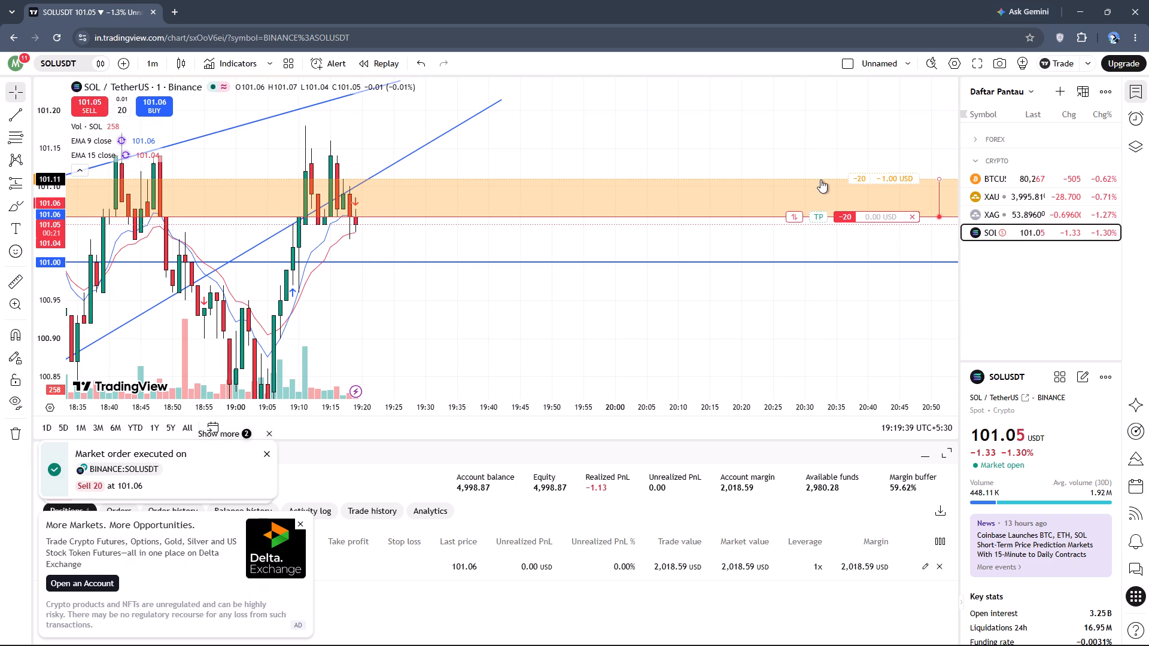
pyautogui.moveTo(820, 179); pyautogui.dragTo(821, 180)
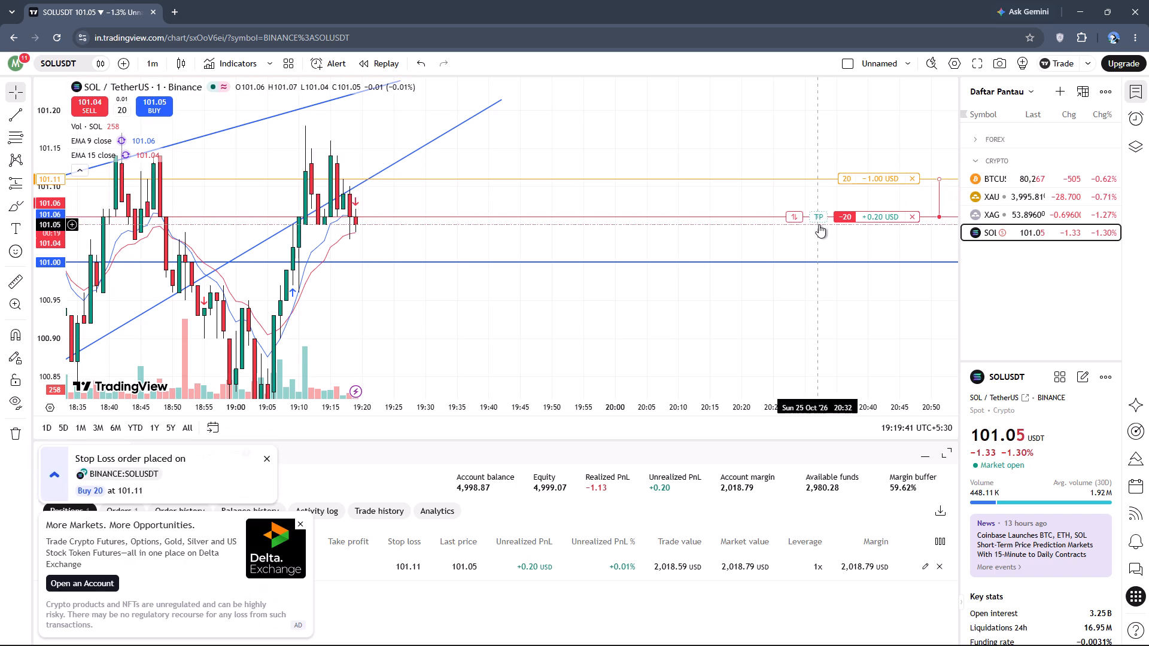
# Add a take profit at 100.93 to the short SOLUSDT position on the chart.
pyautogui.moveTo(819, 217); pyautogui.dragTo(820, 316)
pyautogui.click(802, 337)
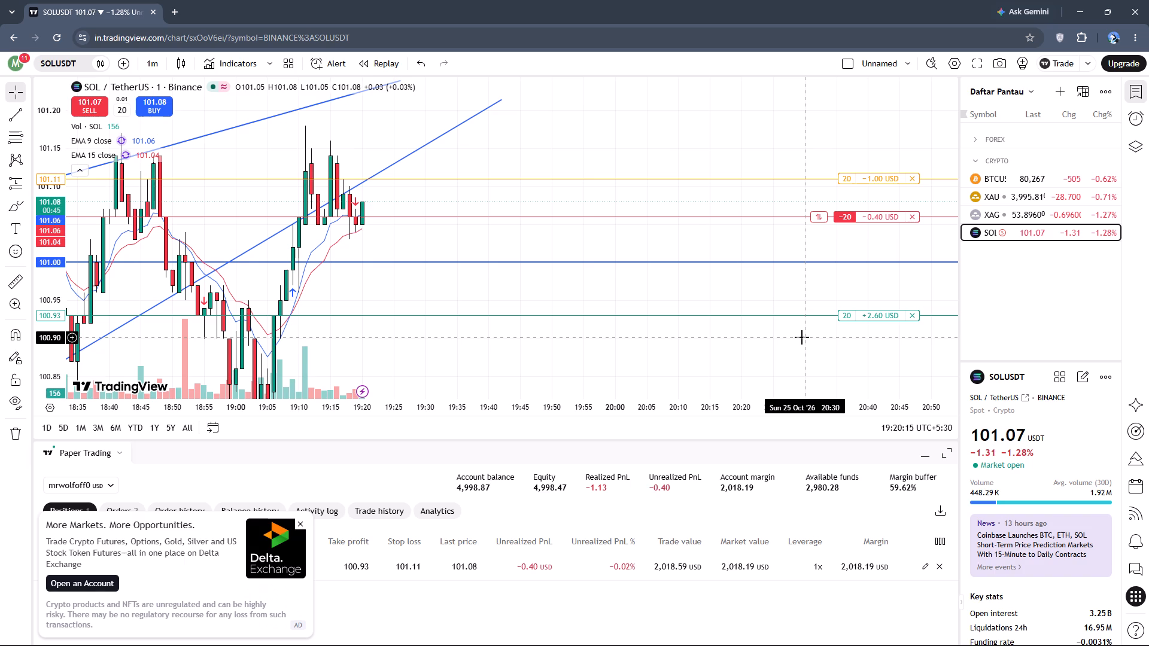
# Dismiss the Delta Exchange advertisement covering the list of open positions.
pyautogui.click(299, 520)
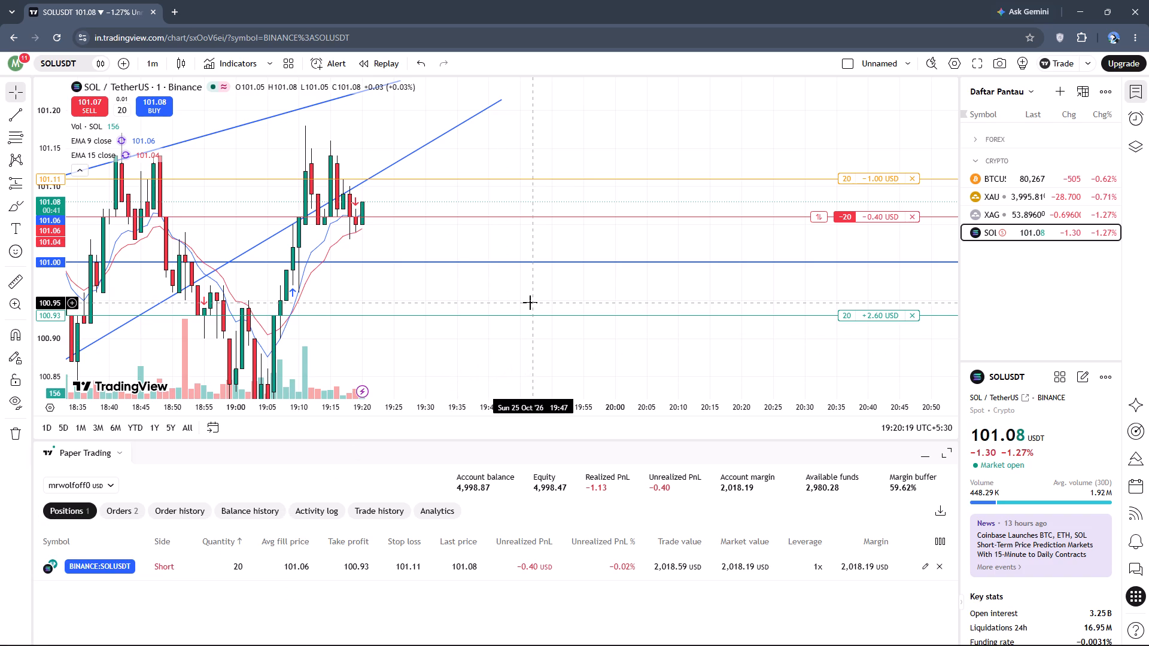
pyautogui.click(530, 303)
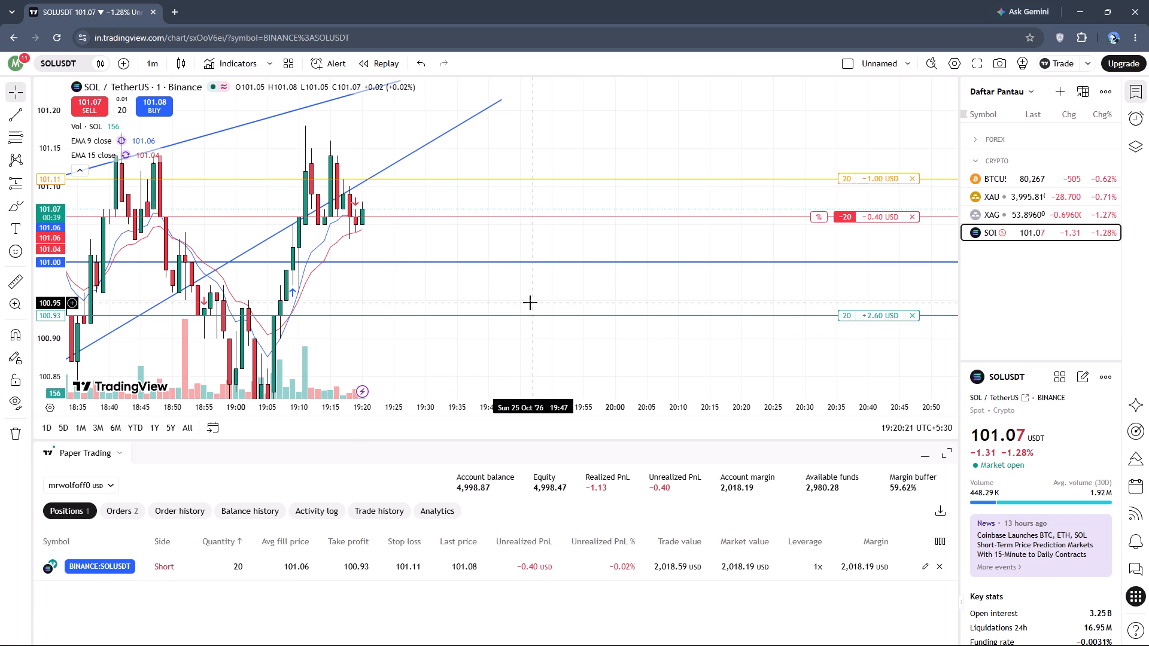
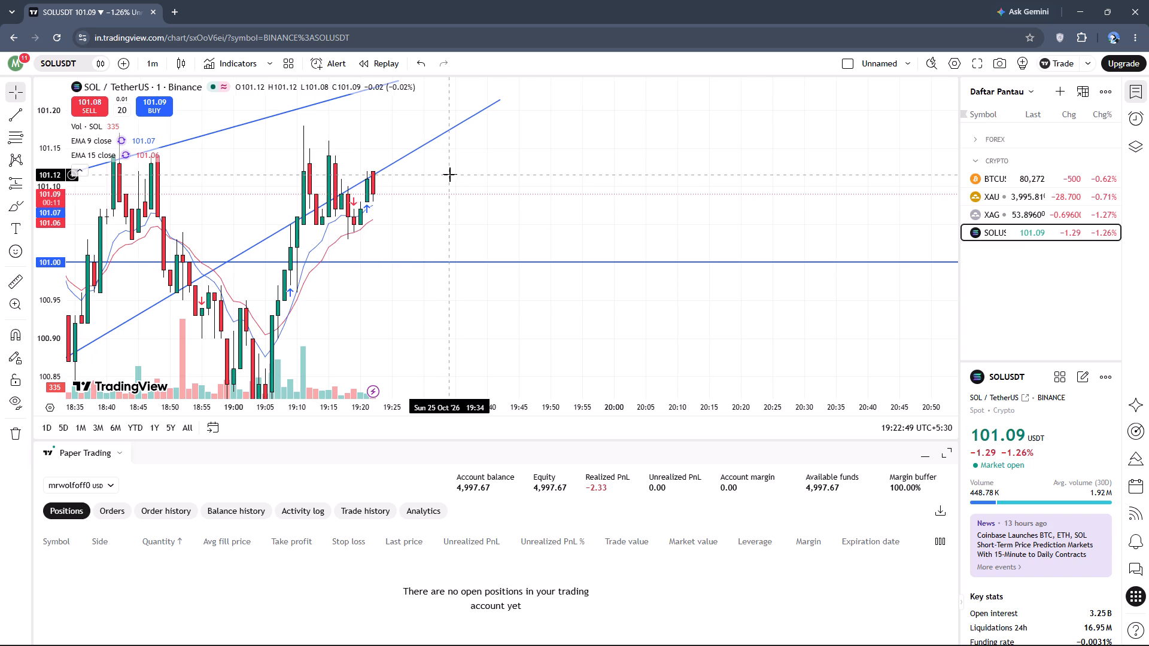
# Examine the earlier SOLUSDT price action around the trend lines and the 101.00 horizontal line.
pyautogui.moveTo(450, 175); pyautogui.dragTo(536, 231)
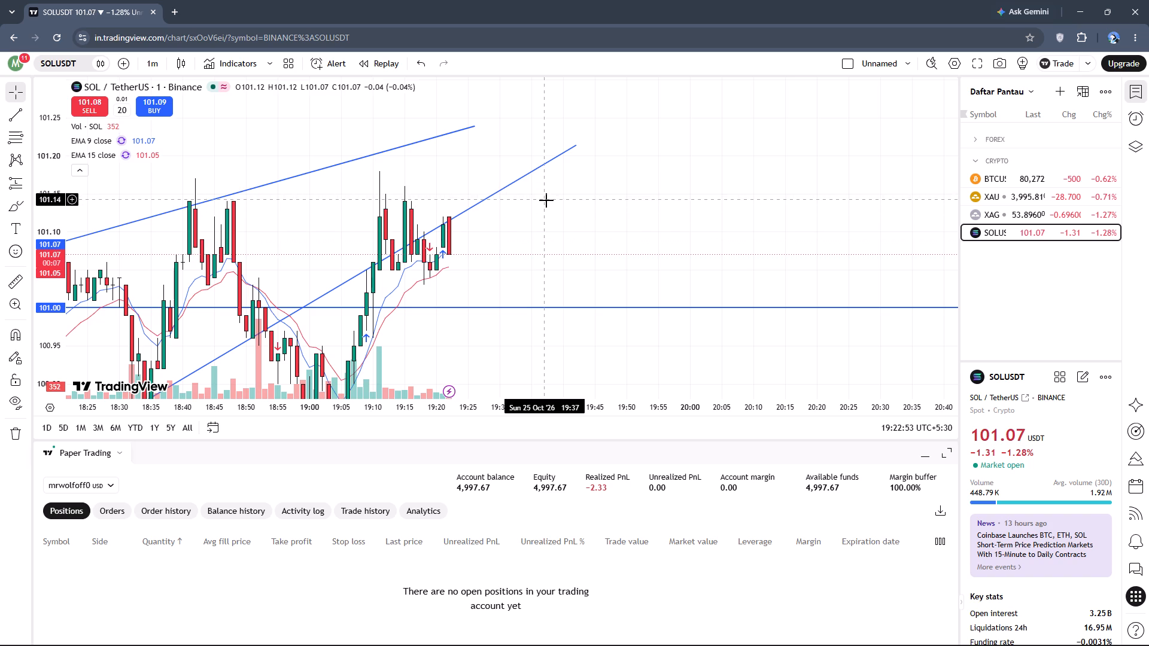
pyautogui.hscroll(8, 546, 199)
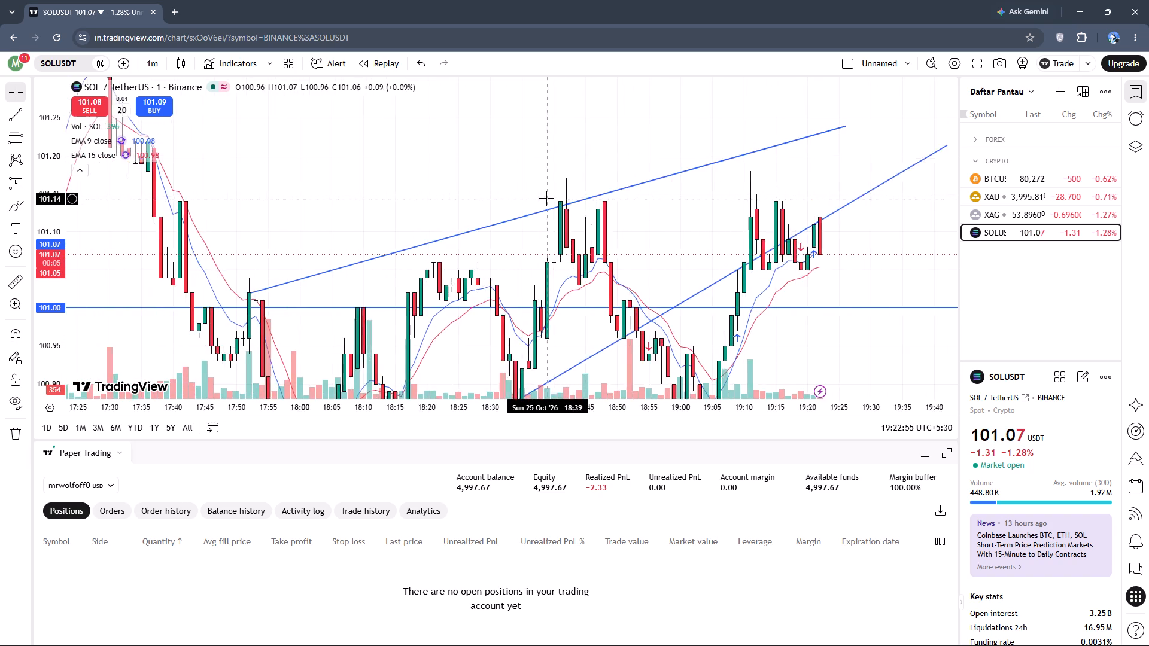
pyautogui.hscroll(5, 546, 199)
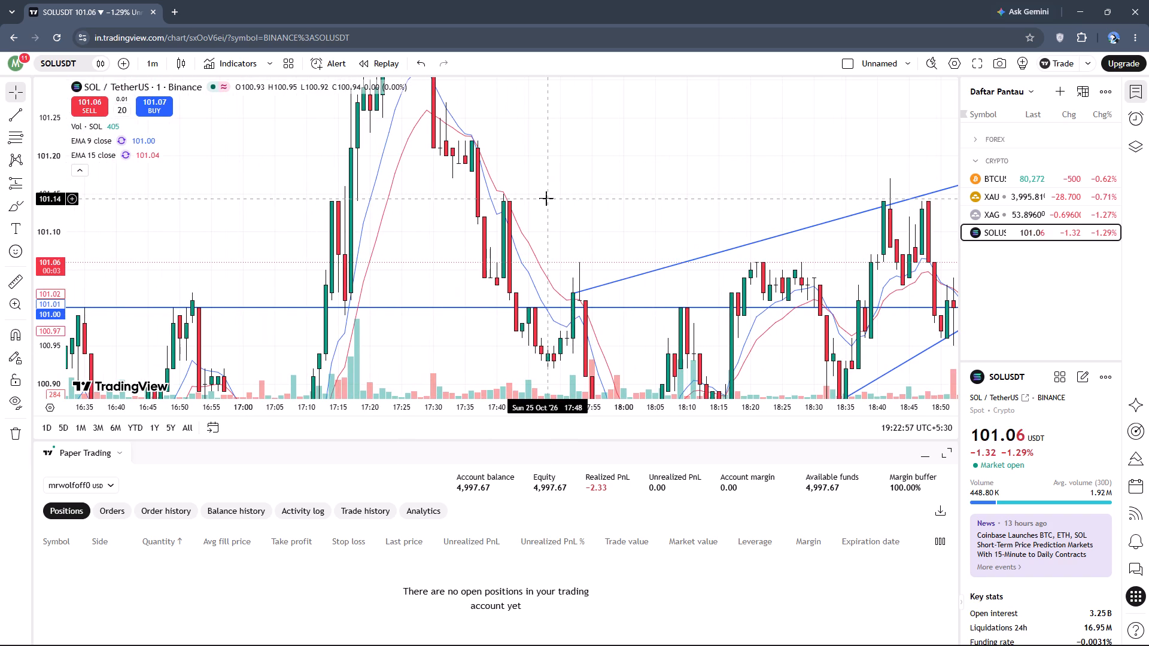
pyautogui.hscroll(2, 546, 199)
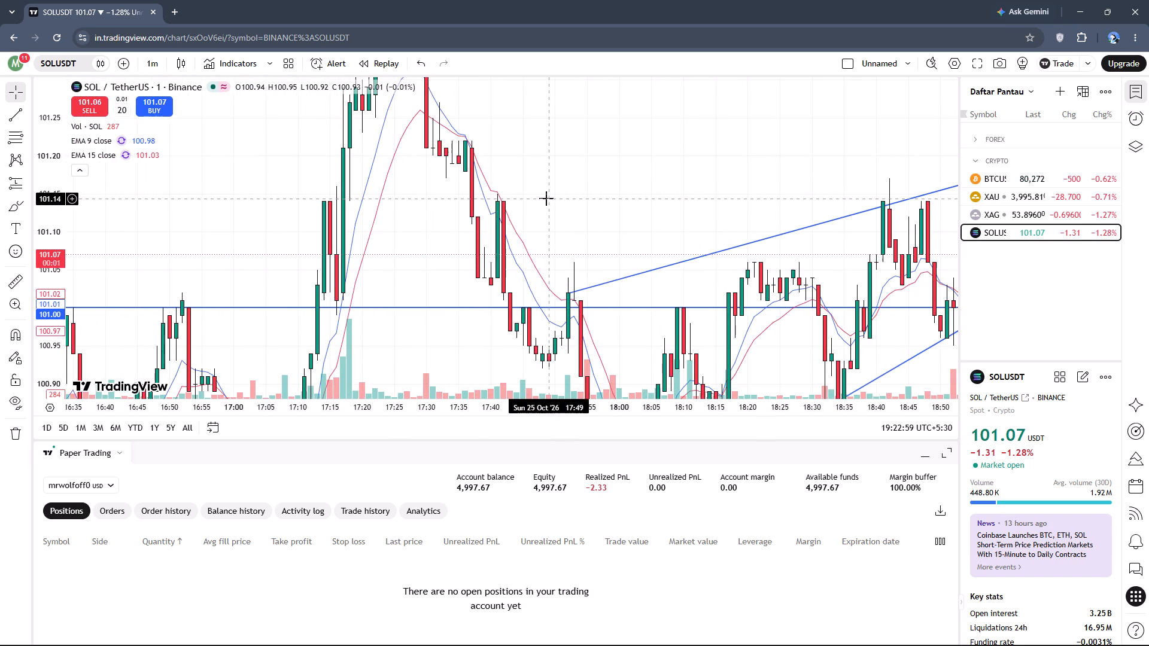
pyautogui.hscroll(-8, 546, 199)
pyautogui.hscroll(18, 546, 199)
pyautogui.hscroll(-15, 546, 199)
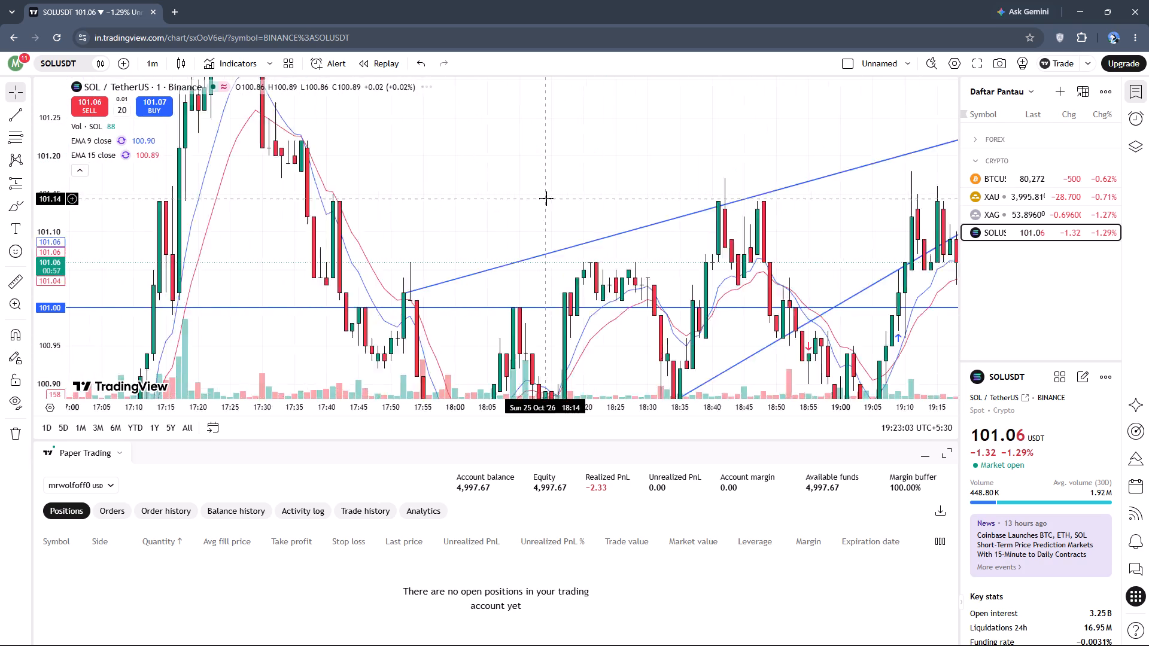
pyautogui.hscroll(5, 546, 199)
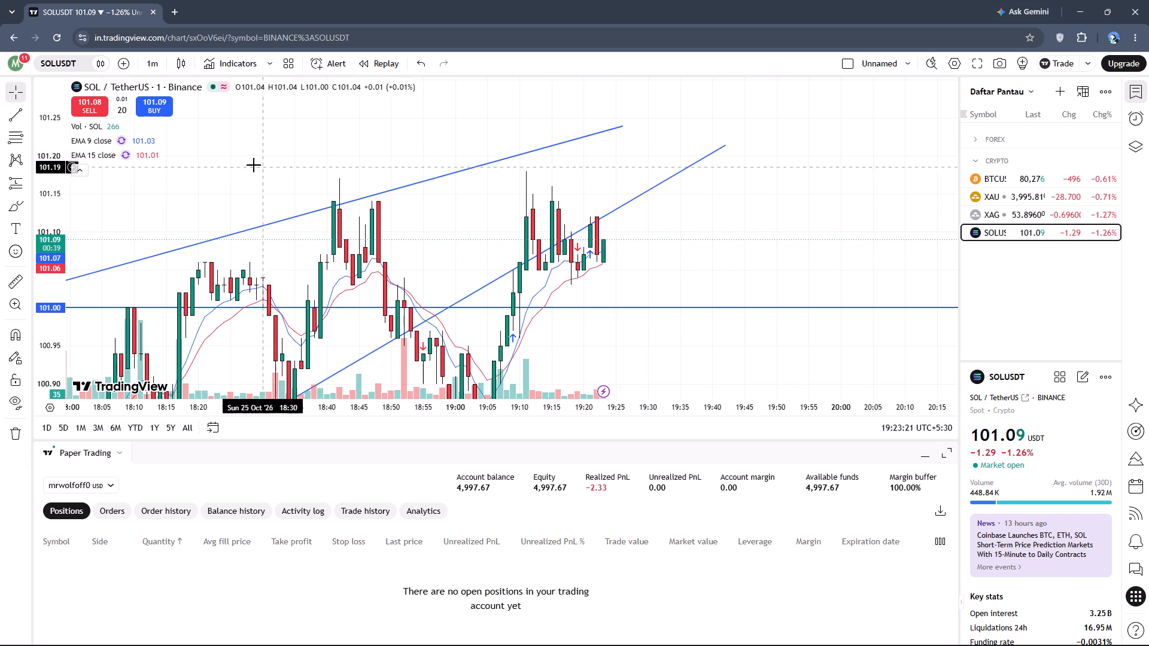
# Open a short position by selling 20 SOLUSDT at market price and dismiss the order notifications.
pyautogui.moveTo(251, 164); pyautogui.dragTo(305, 138)
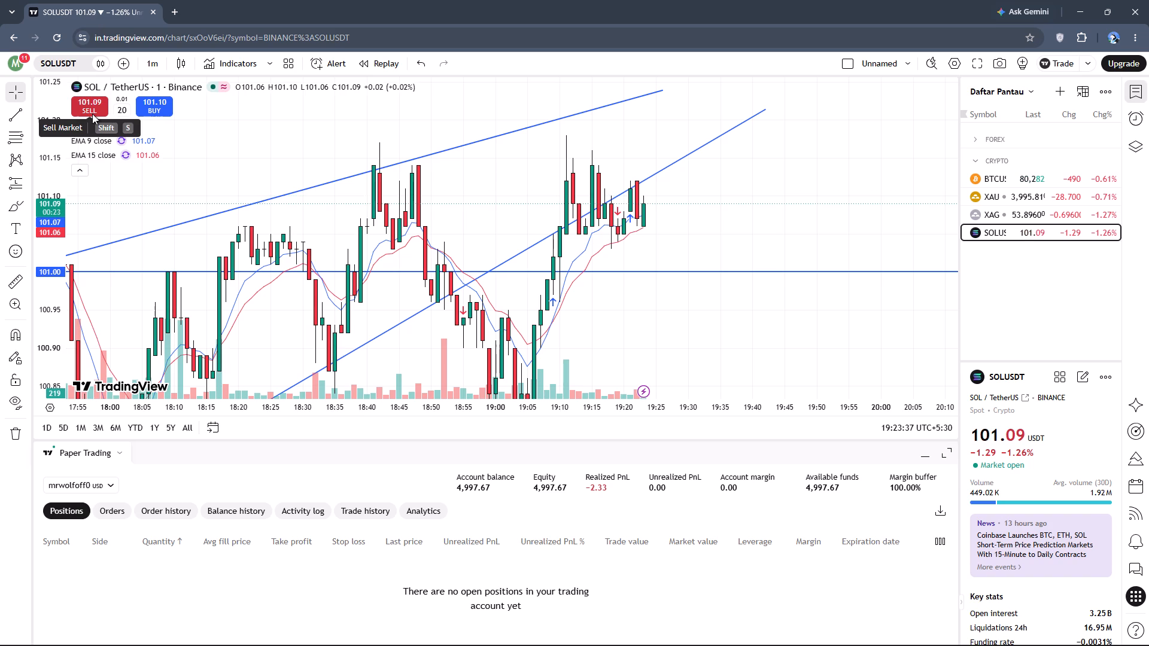
pyautogui.click(92, 114)
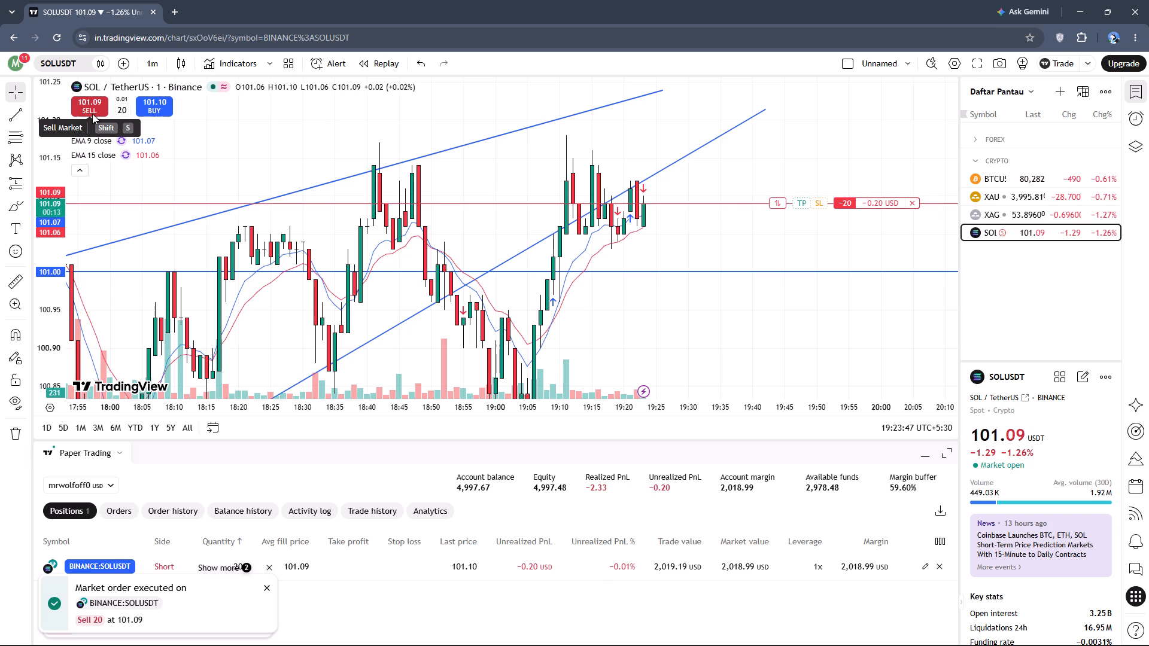
pyautogui.click(268, 585)
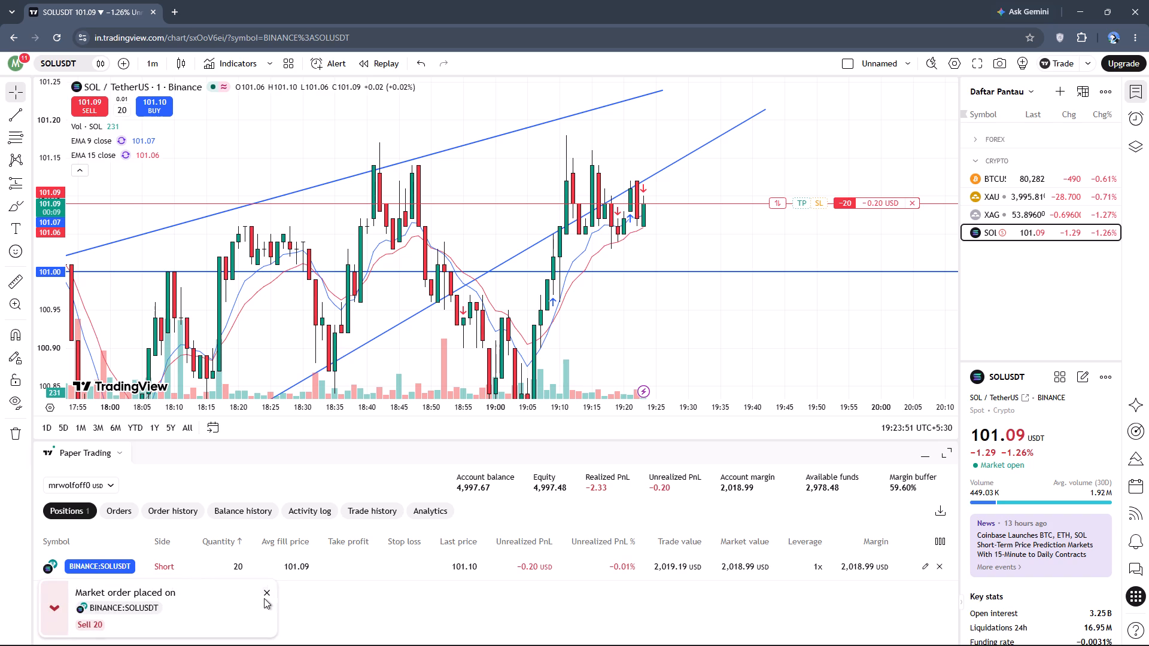
pyautogui.click(265, 589)
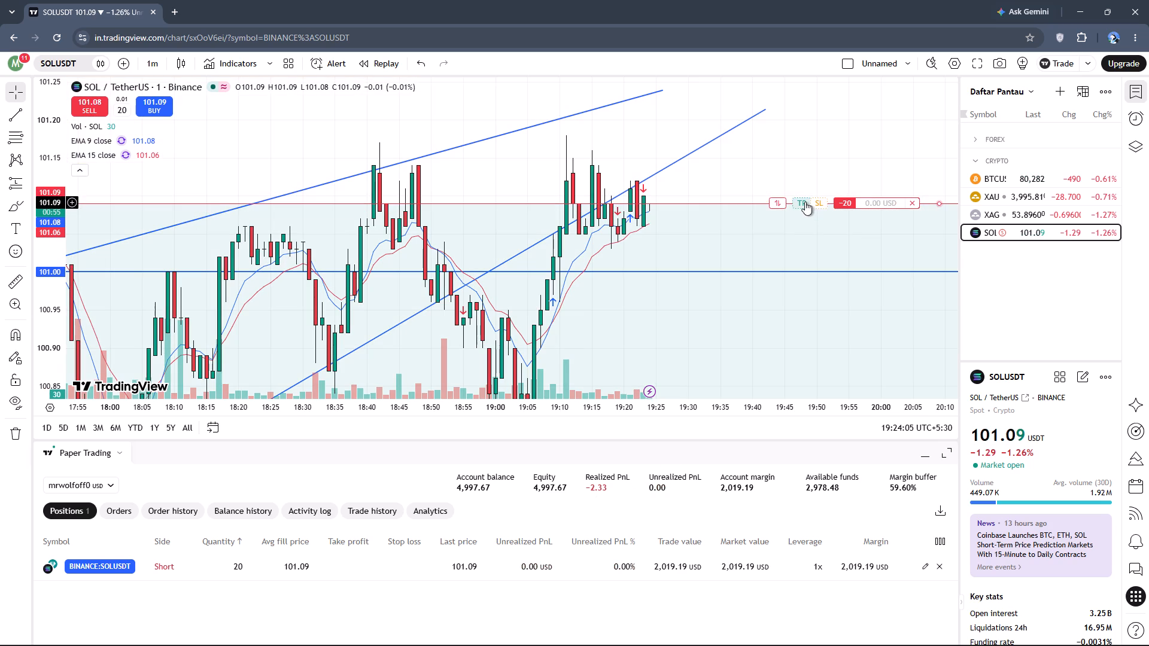
# Add a take profit at 101.00 to the short SOLUSDT position on the chart.
pyautogui.moveTo(802, 203); pyautogui.dragTo(806, 269)
pyautogui.click(772, 309)
pyautogui.click(815, 311)
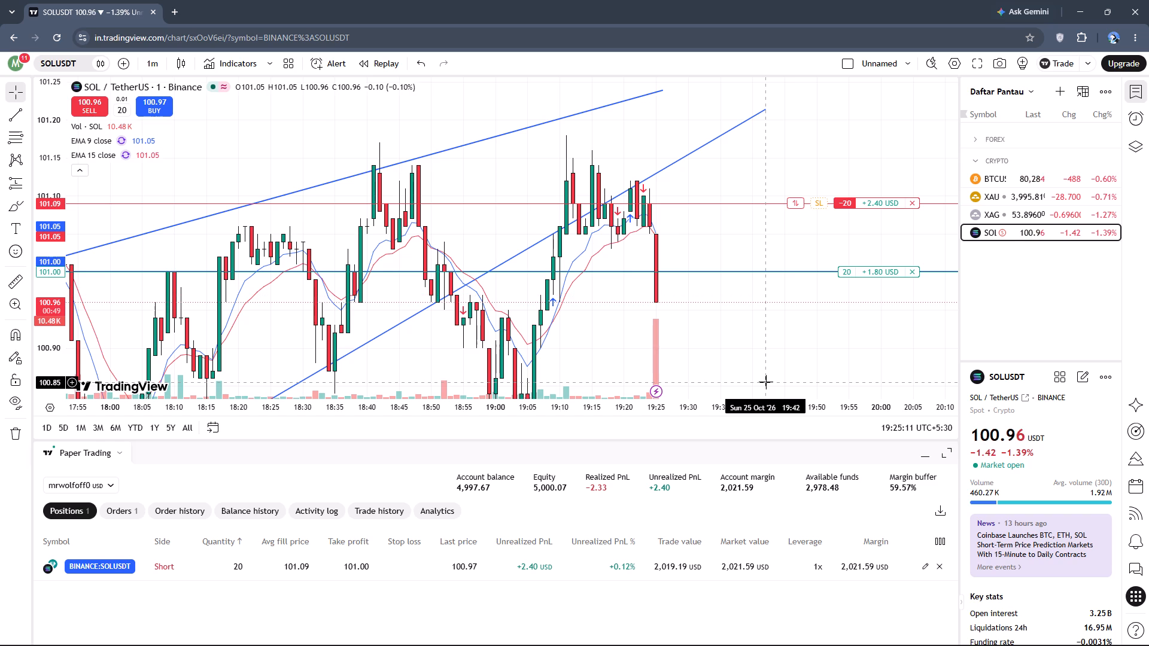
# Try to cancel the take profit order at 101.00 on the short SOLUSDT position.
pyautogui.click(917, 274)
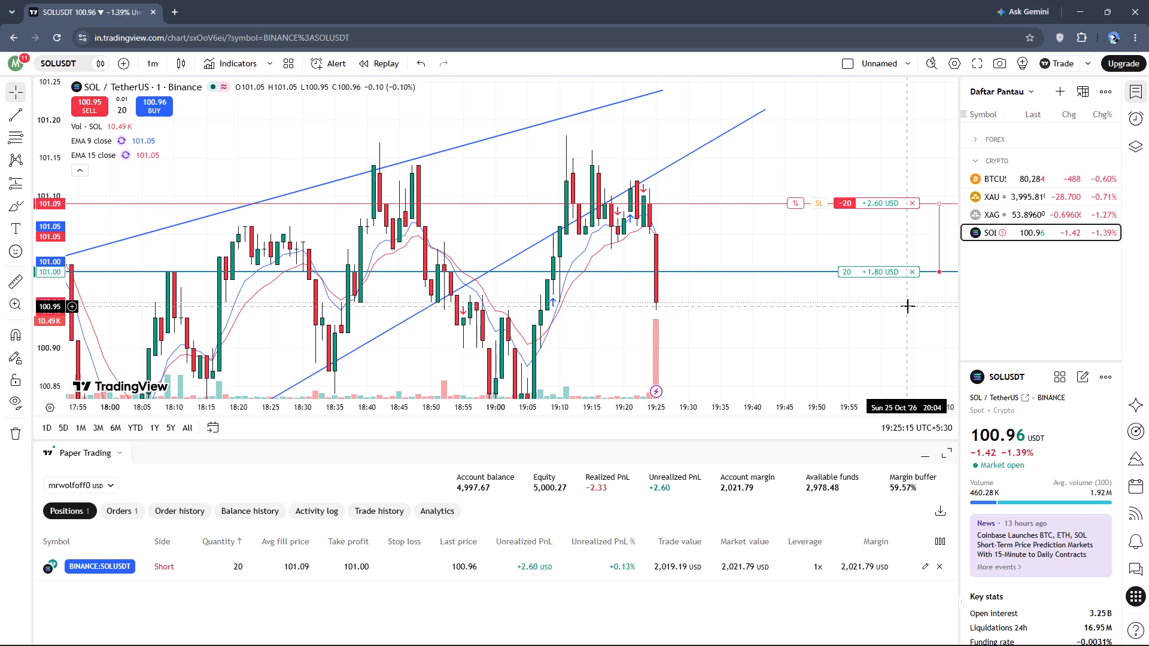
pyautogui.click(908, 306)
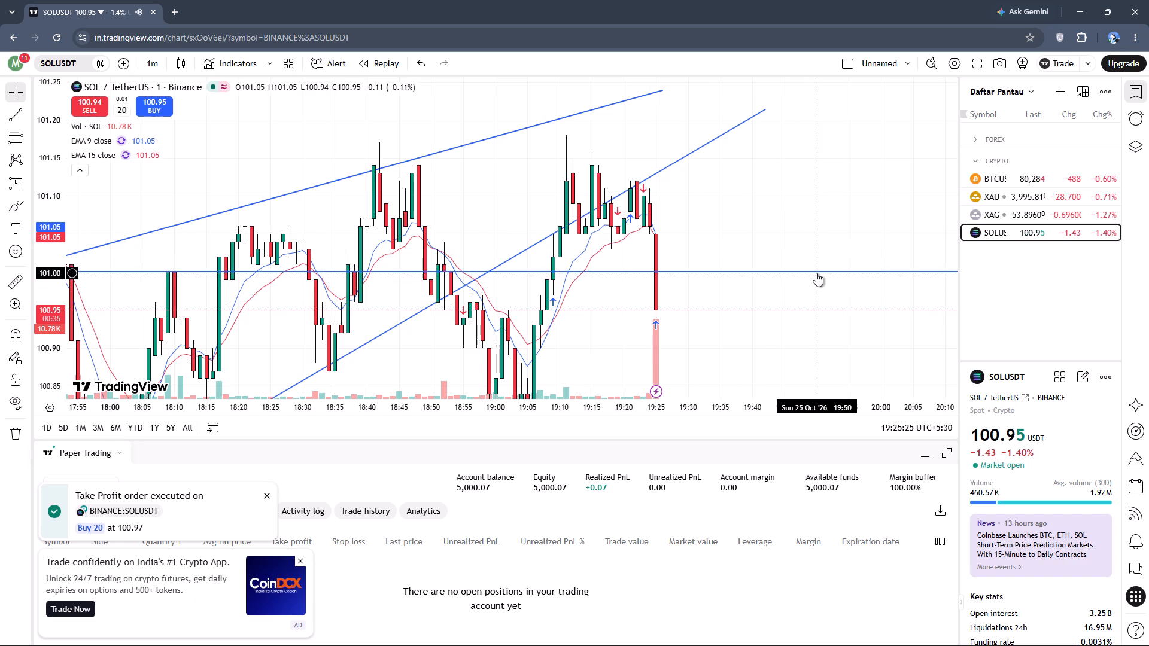
# Examine the latest SOLUSDT candles and the price area below the 101.00 line.
pyautogui.scroll(-1, 767, 332)
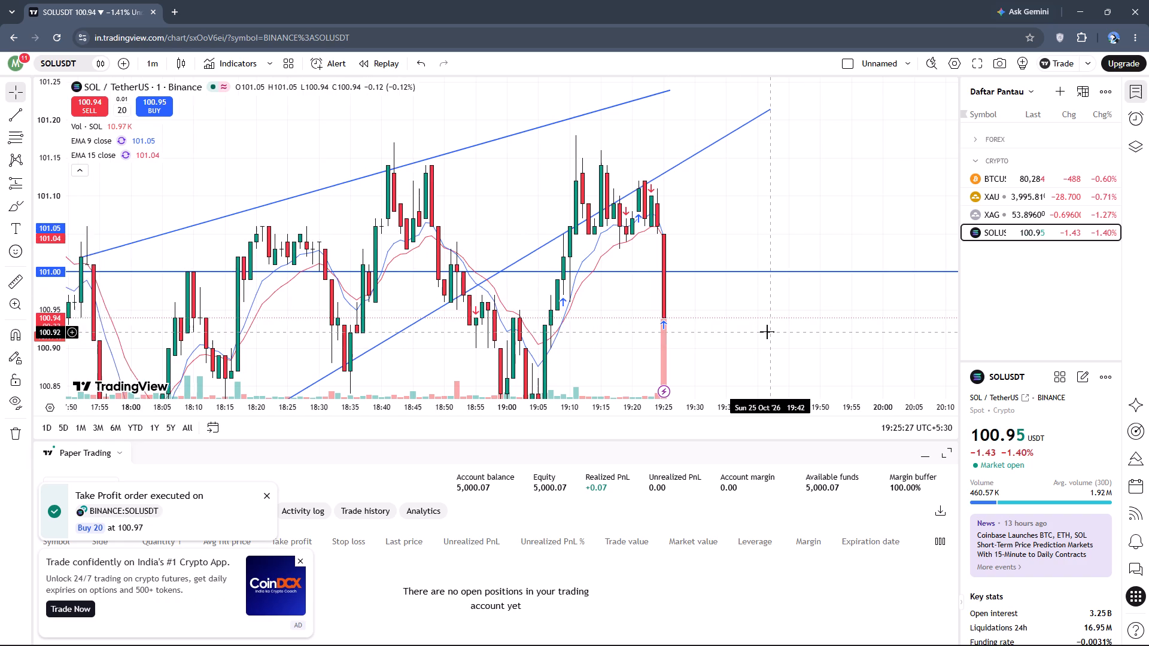
pyautogui.scroll(-1, 767, 332)
pyautogui.moveTo(767, 332); pyautogui.dragTo(698, 320)
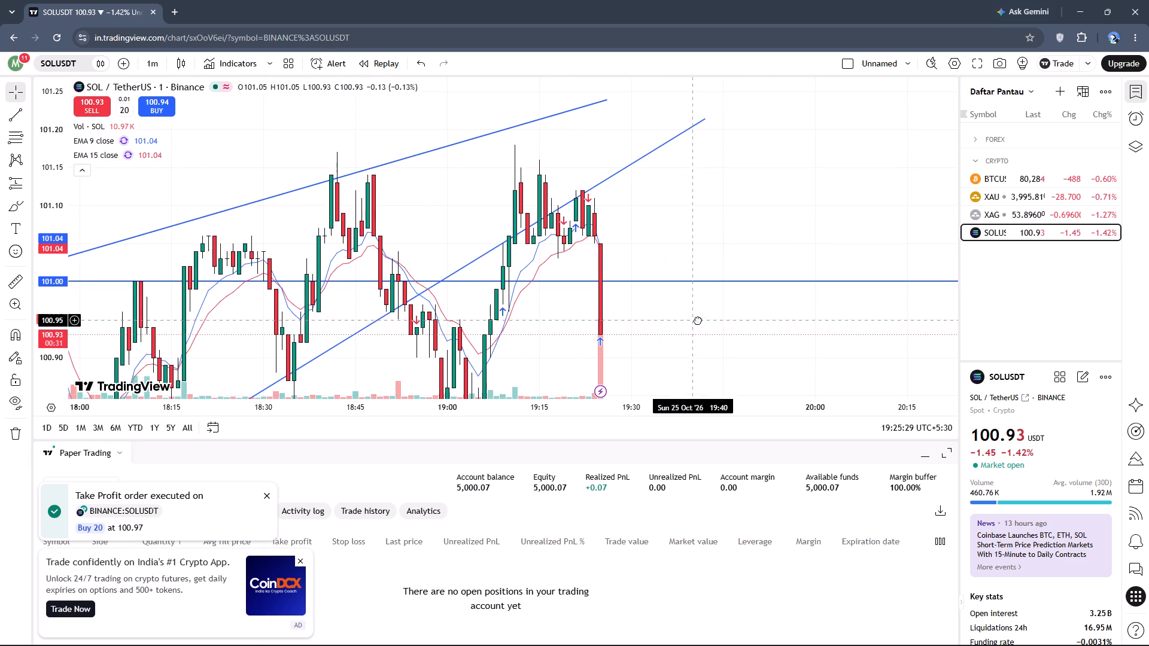
pyautogui.moveTo(698, 320); pyautogui.dragTo(694, 318)
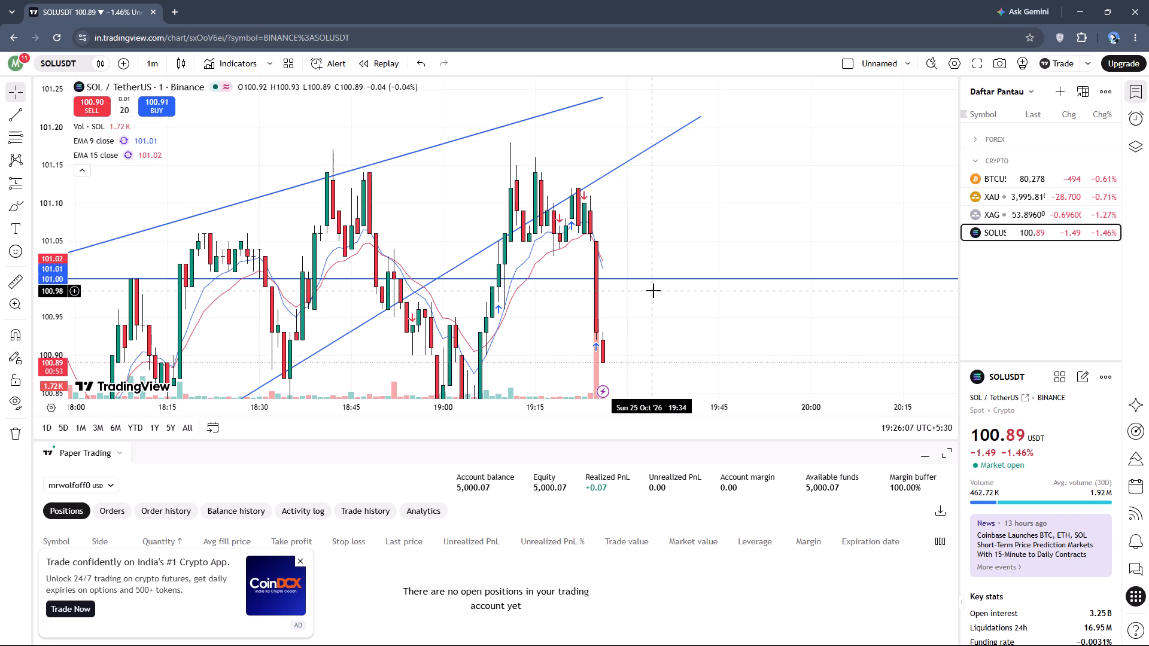
pyautogui.moveTo(720, 301); pyautogui.dragTo(509, 239)
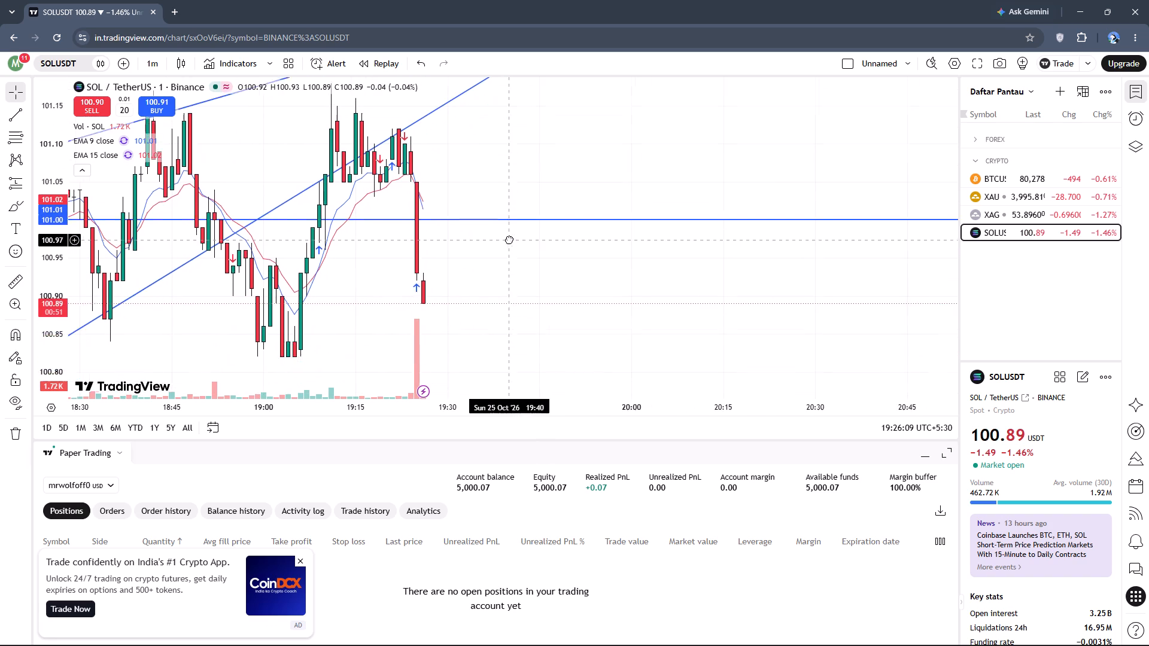
pyautogui.moveTo(509, 239); pyautogui.dragTo(507, 217)
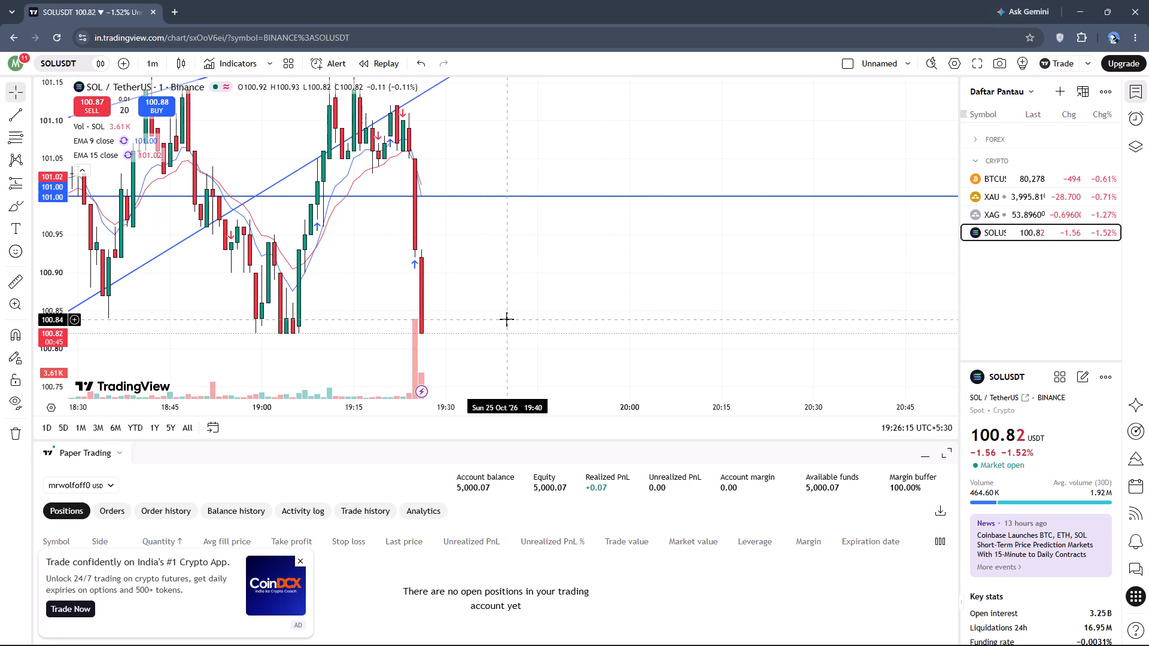
pyautogui.moveTo(507, 319); pyautogui.dragTo(536, 223)
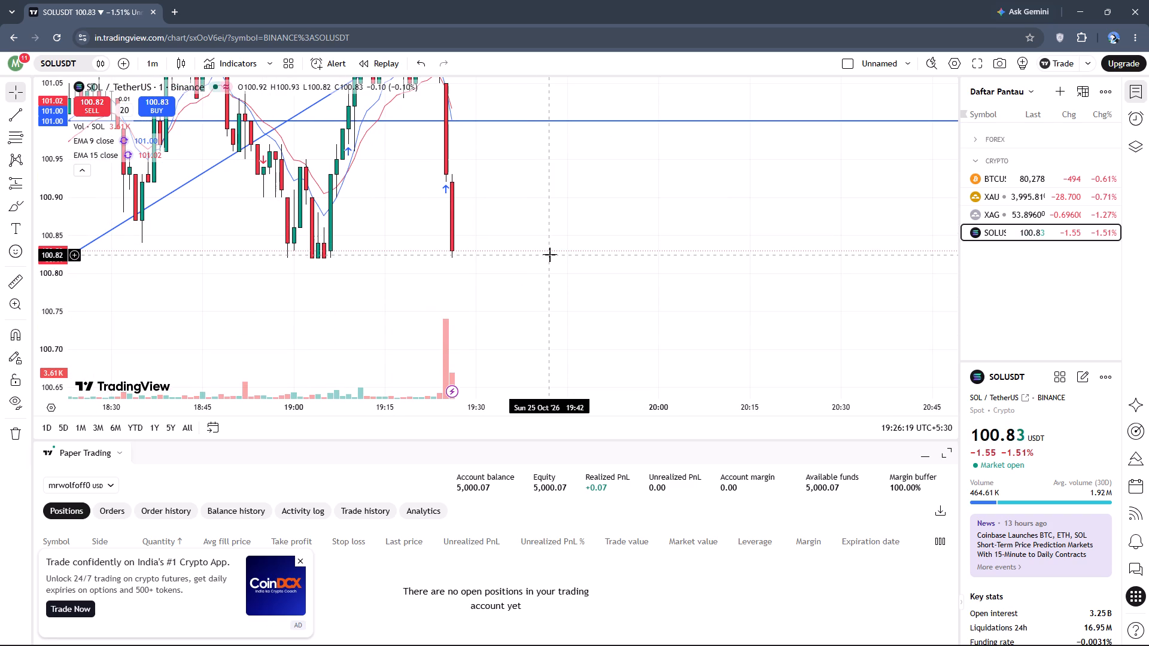
pyautogui.click(550, 258)
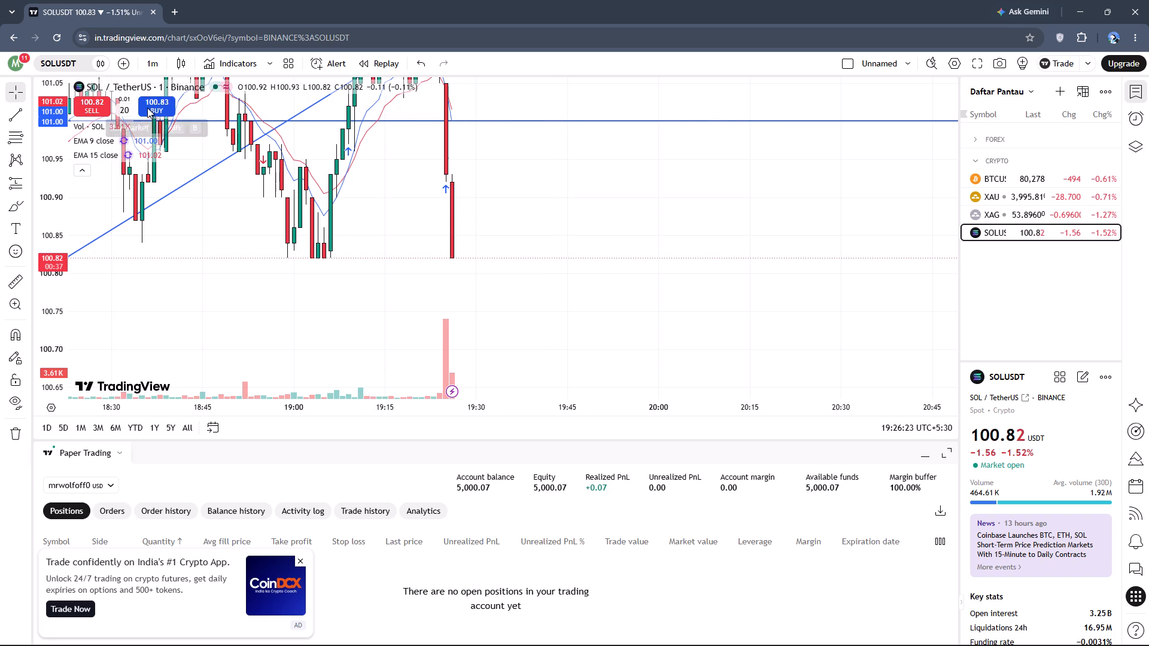
# Draw a rectangle zone under the earlier lows, from about 100.70 at 16:38 to about 100.65 at 18:38.
pyautogui.moveTo(222, 220); pyautogui.dragTo(591, 179)
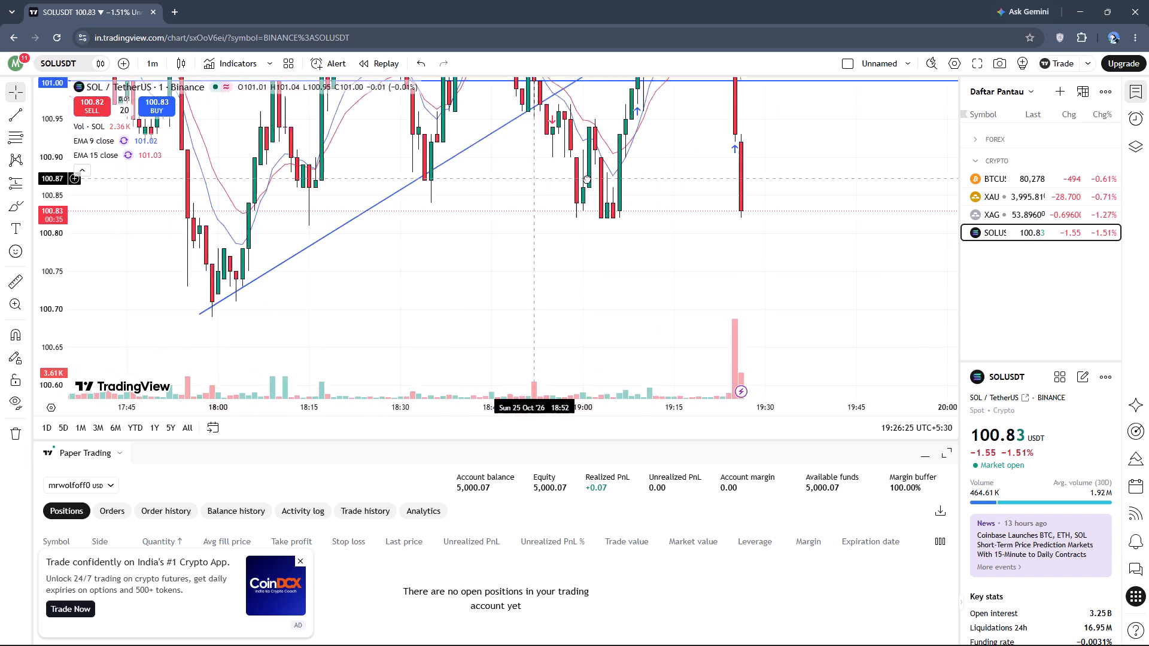
pyautogui.moveTo(591, 179); pyautogui.dragTo(904, 39)
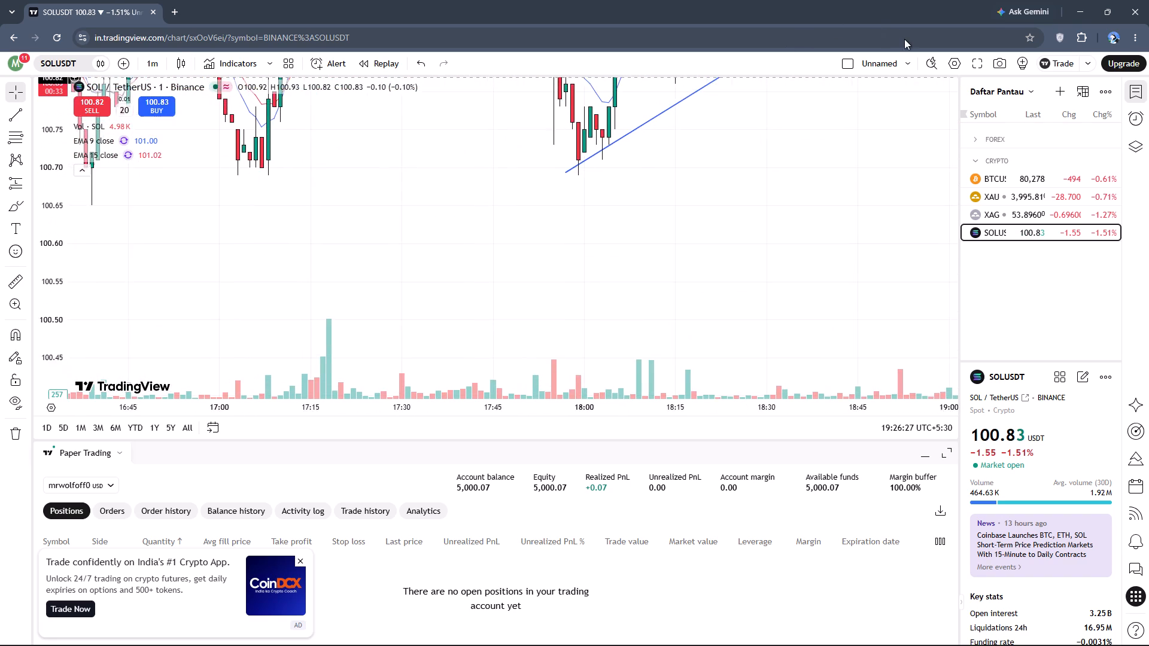
pyautogui.moveTo(904, 39); pyautogui.dragTo(938, 94)
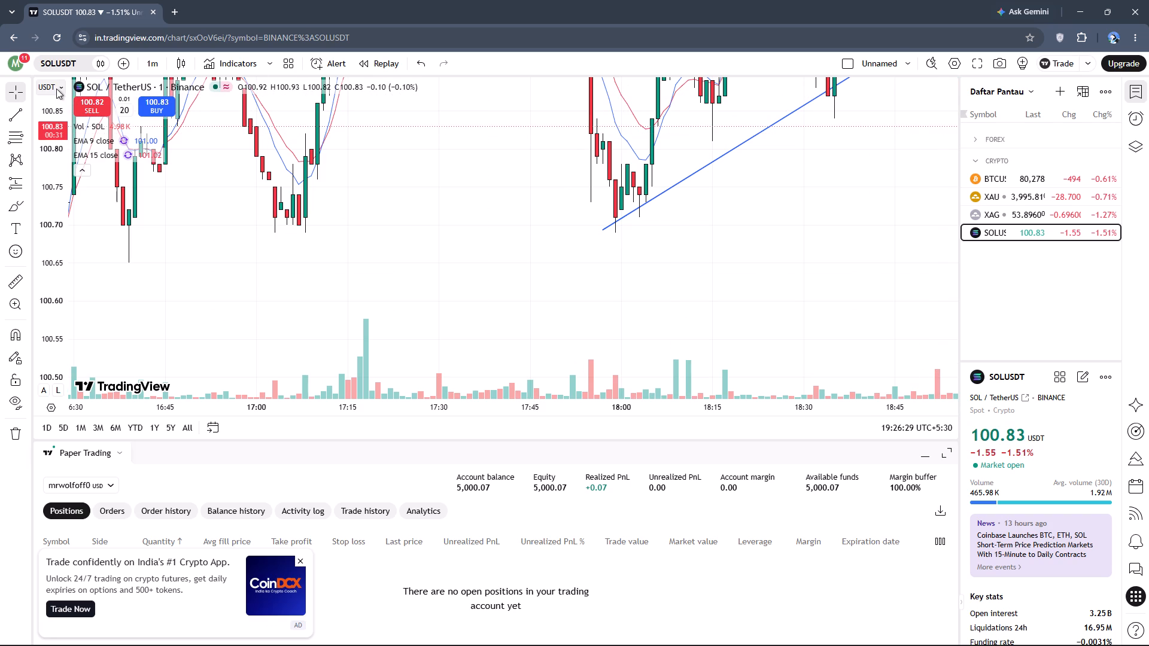
pyautogui.click(19, 156)
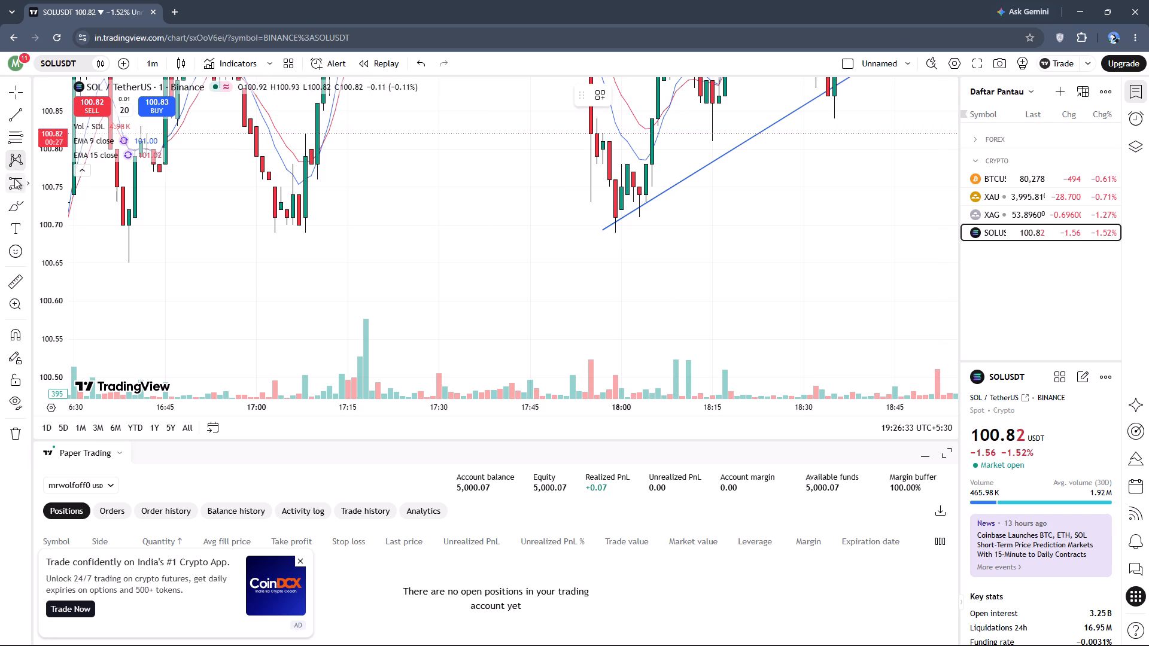
pyautogui.click(14, 200)
pyautogui.click(14, 200)
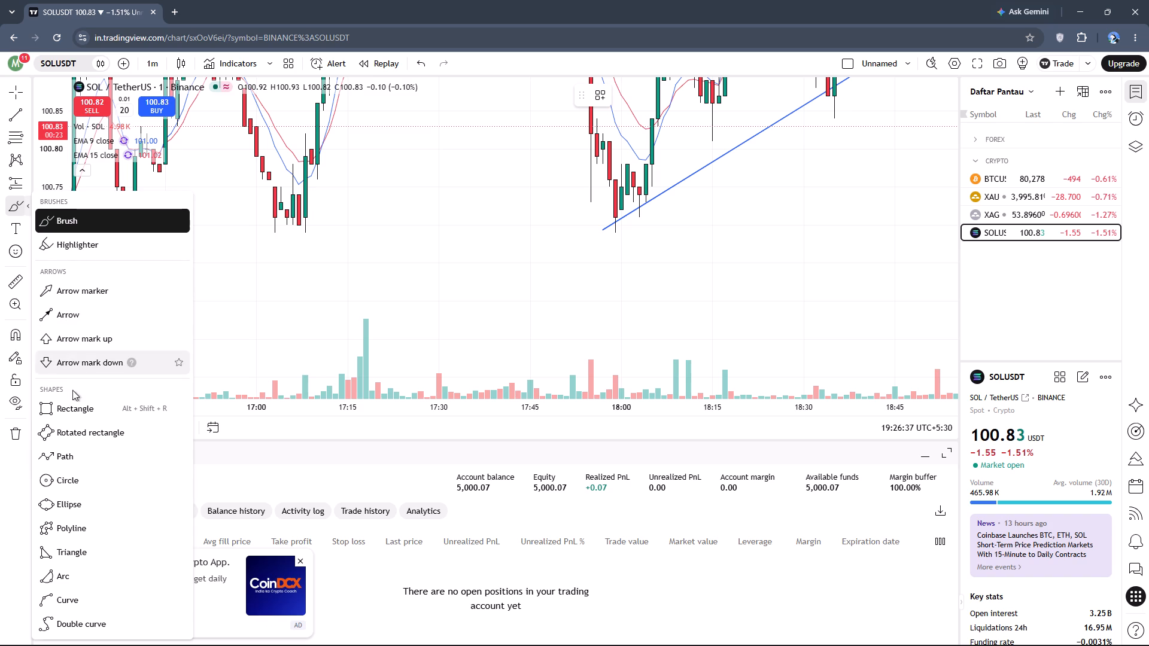
pyautogui.click(75, 410)
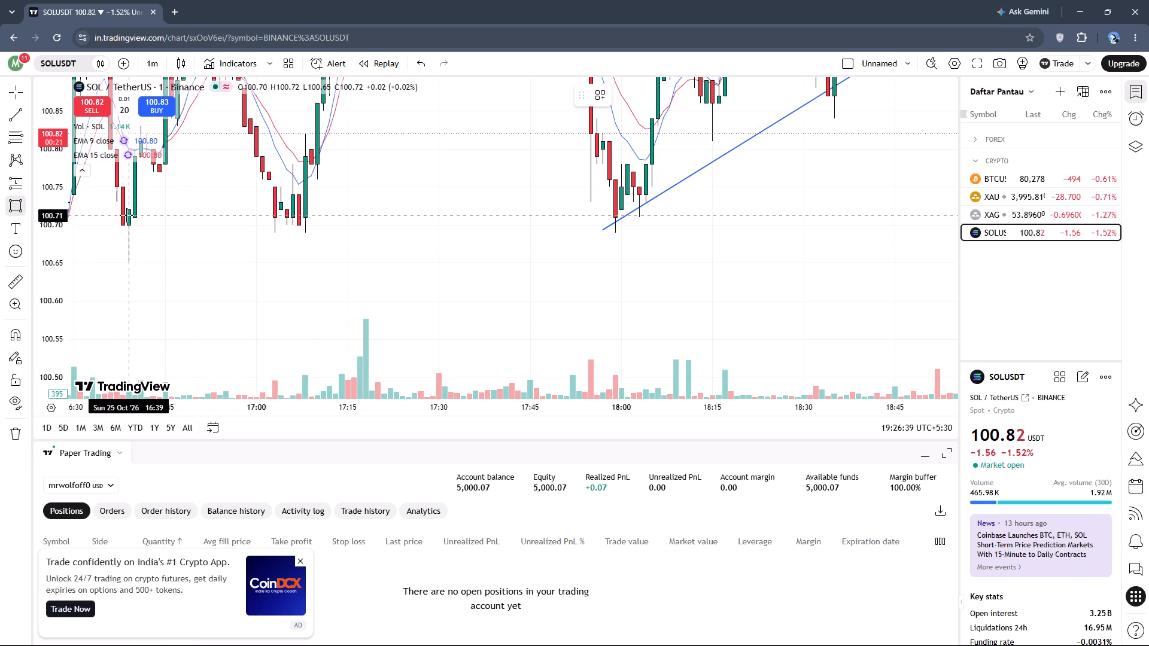
pyautogui.moveTo(120, 226); pyautogui.dragTo(134, 223)
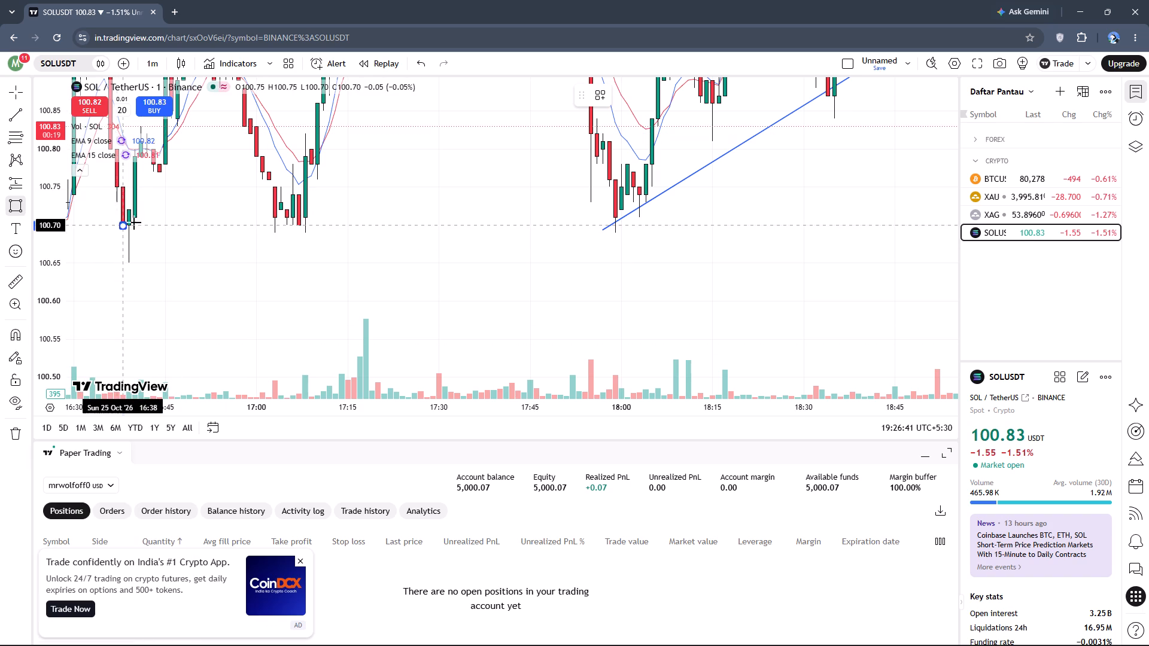
pyautogui.moveTo(134, 223); pyautogui.dragTo(760, 248)
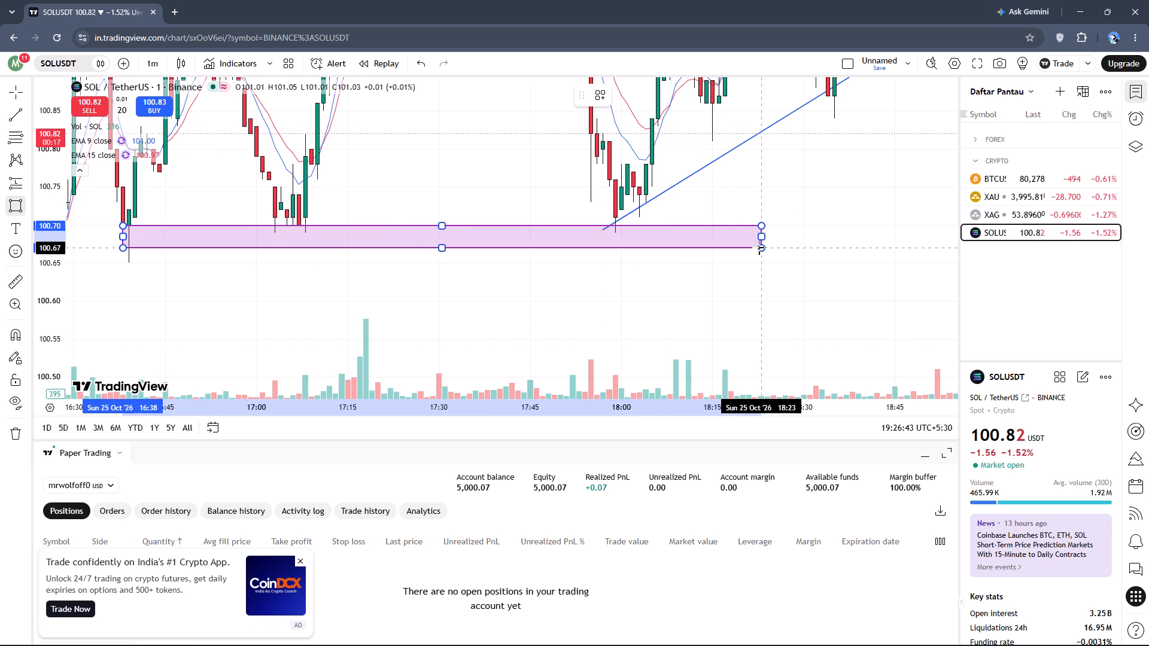
pyautogui.moveTo(760, 248); pyautogui.dragTo(840, 254)
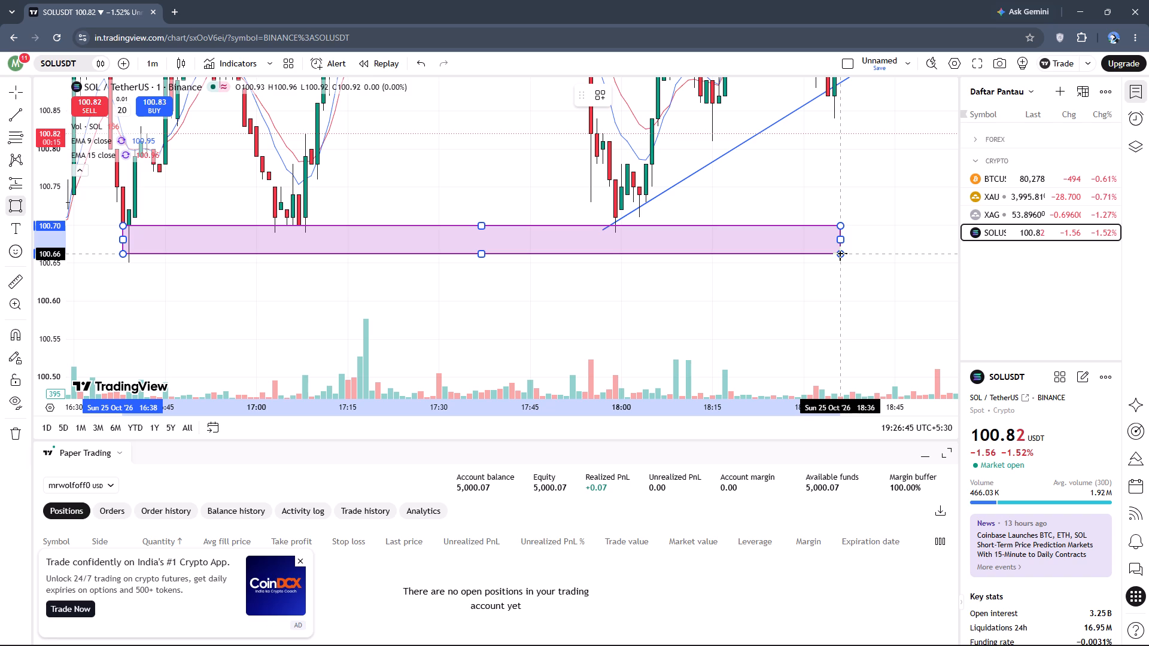
pyautogui.moveTo(840, 254); pyautogui.dragTo(846, 262)
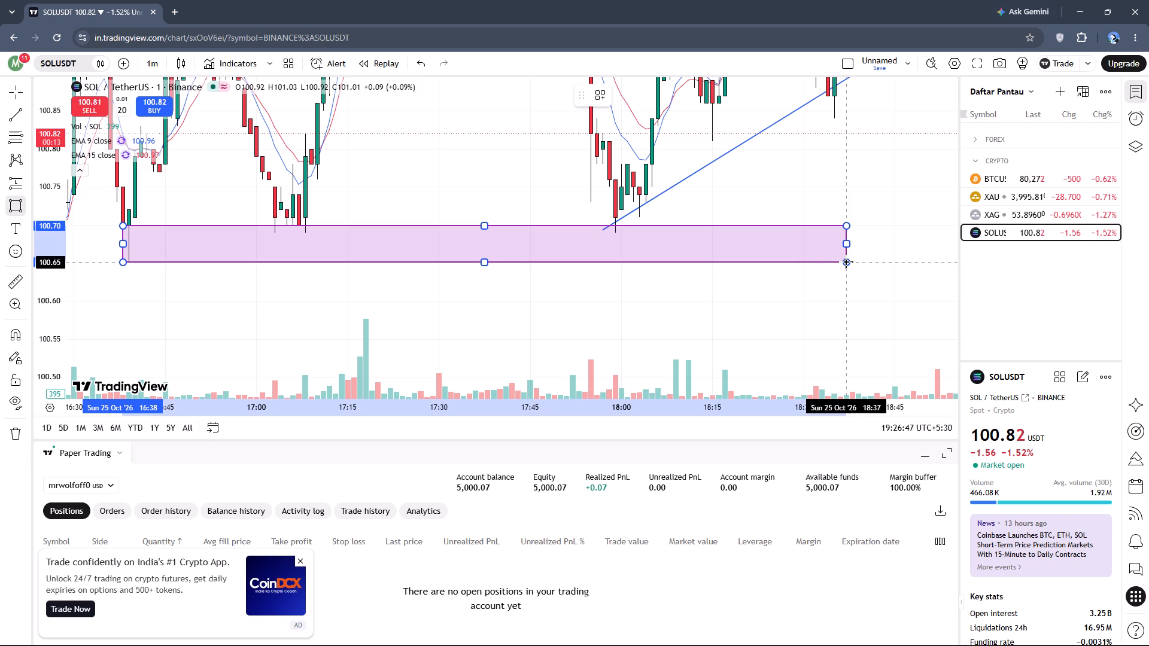
pyautogui.moveTo(846, 262); pyautogui.dragTo(846, 262)
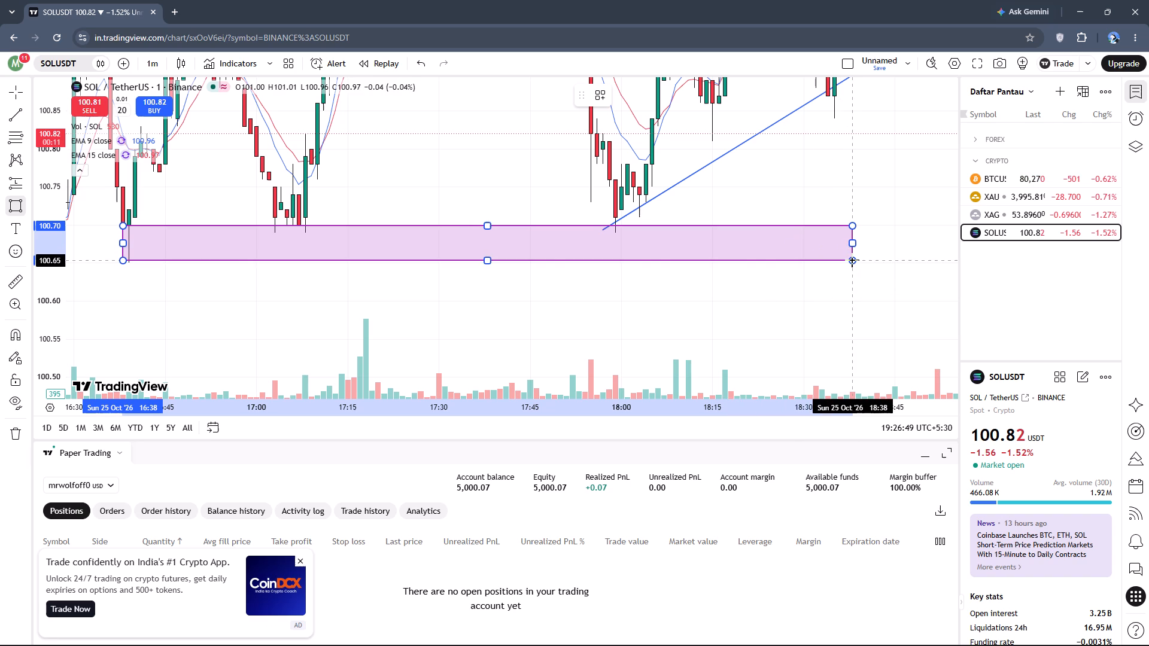
pyautogui.click(852, 260)
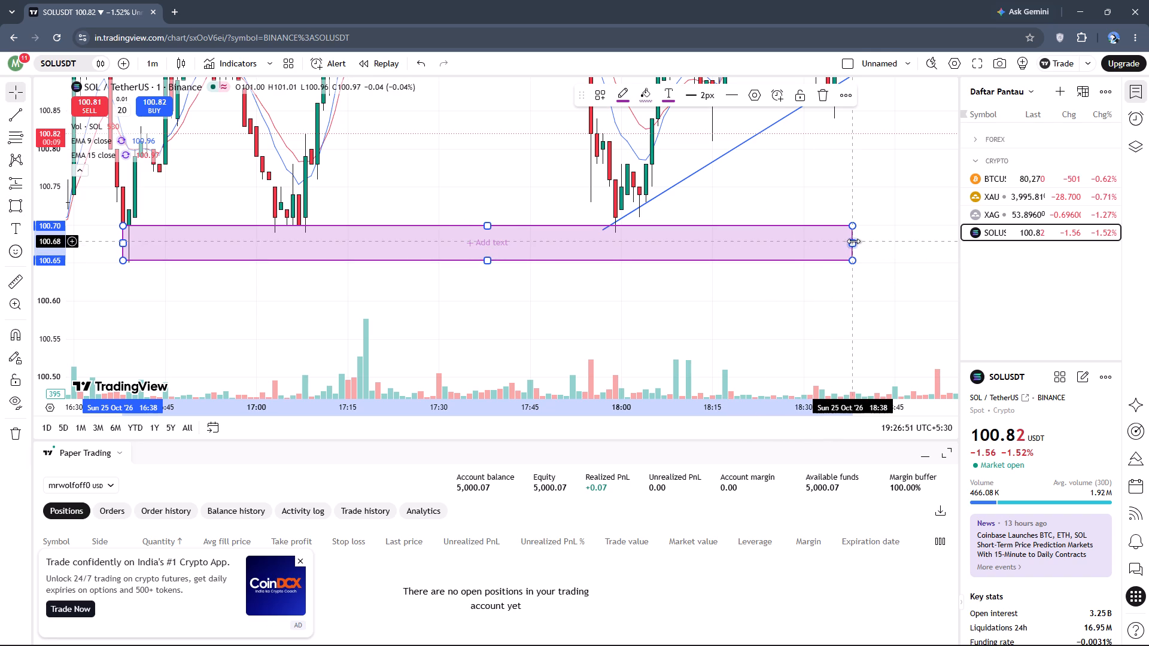
# Extend the rectangle zone's right edge past the latest candles to about 20:00, keeping its price range.
pyautogui.moveTo(853, 241); pyautogui.dragTo(1033, 249)
pyautogui.click(824, 261)
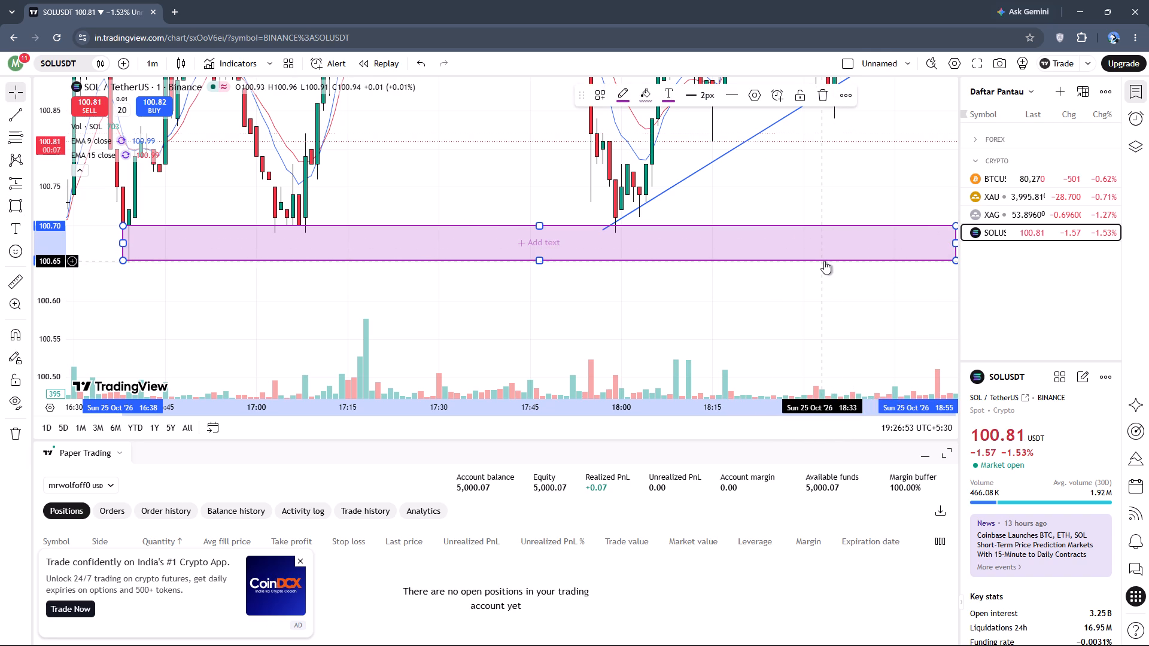
pyautogui.moveTo(820, 289); pyautogui.dragTo(395, 367)
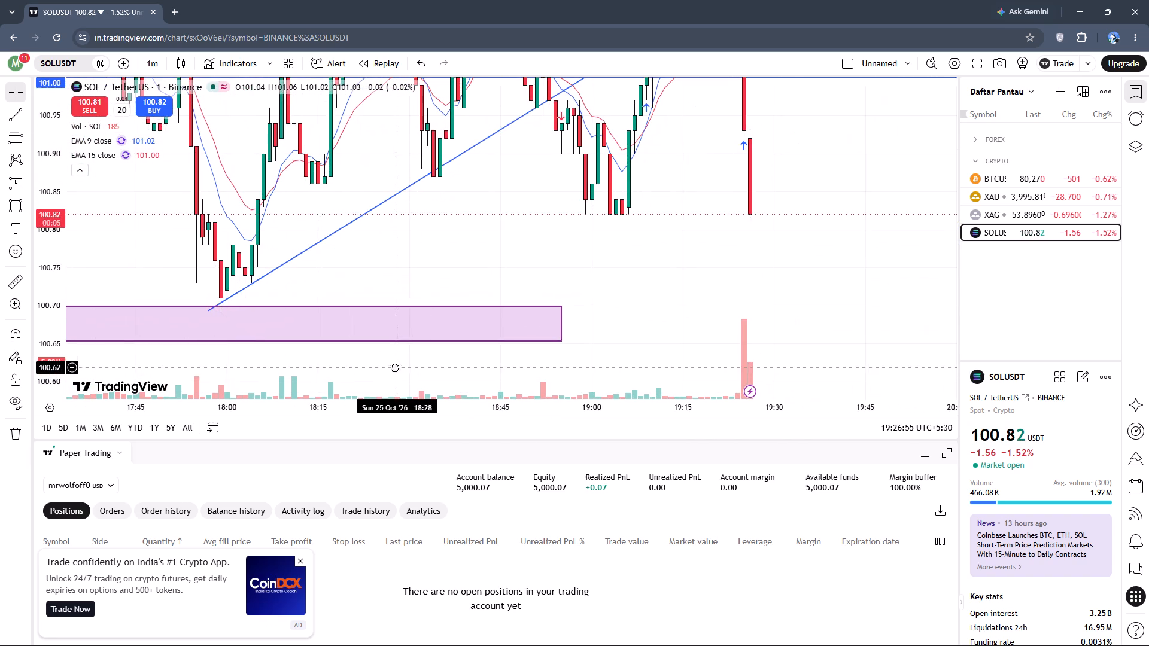
pyautogui.moveTo(395, 367); pyautogui.dragTo(395, 368)
pyautogui.moveTo(561, 323); pyautogui.dragTo(720, 318)
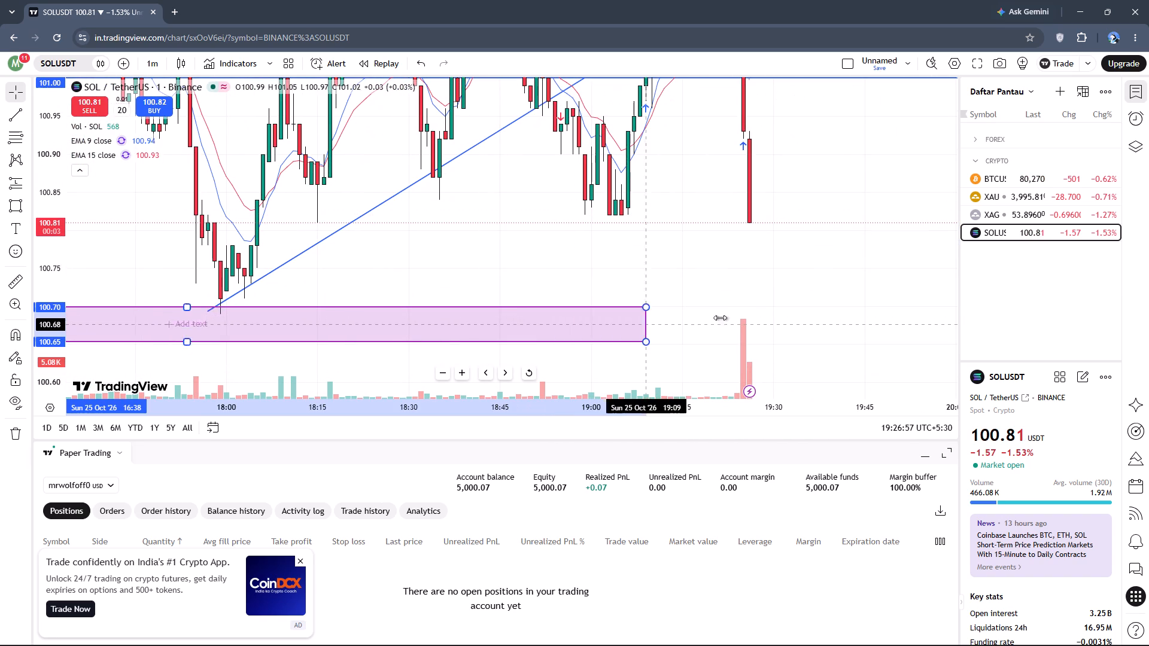
pyautogui.moveTo(720, 318); pyautogui.dragTo(975, 300)
pyautogui.moveTo(813, 242); pyautogui.dragTo(662, 294)
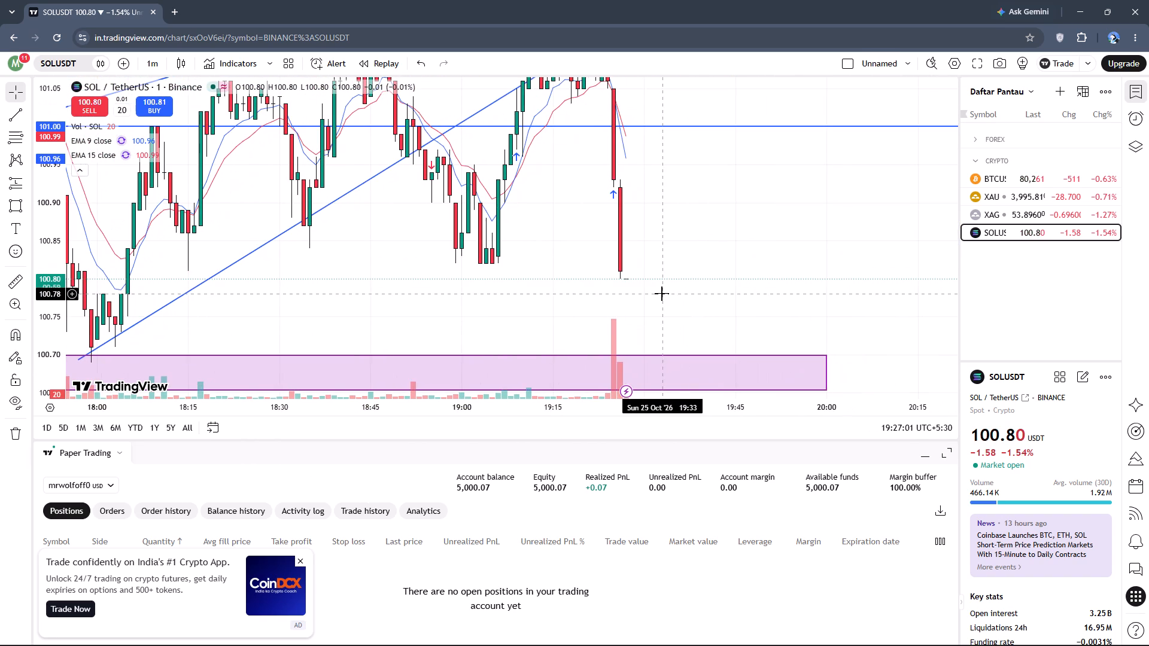
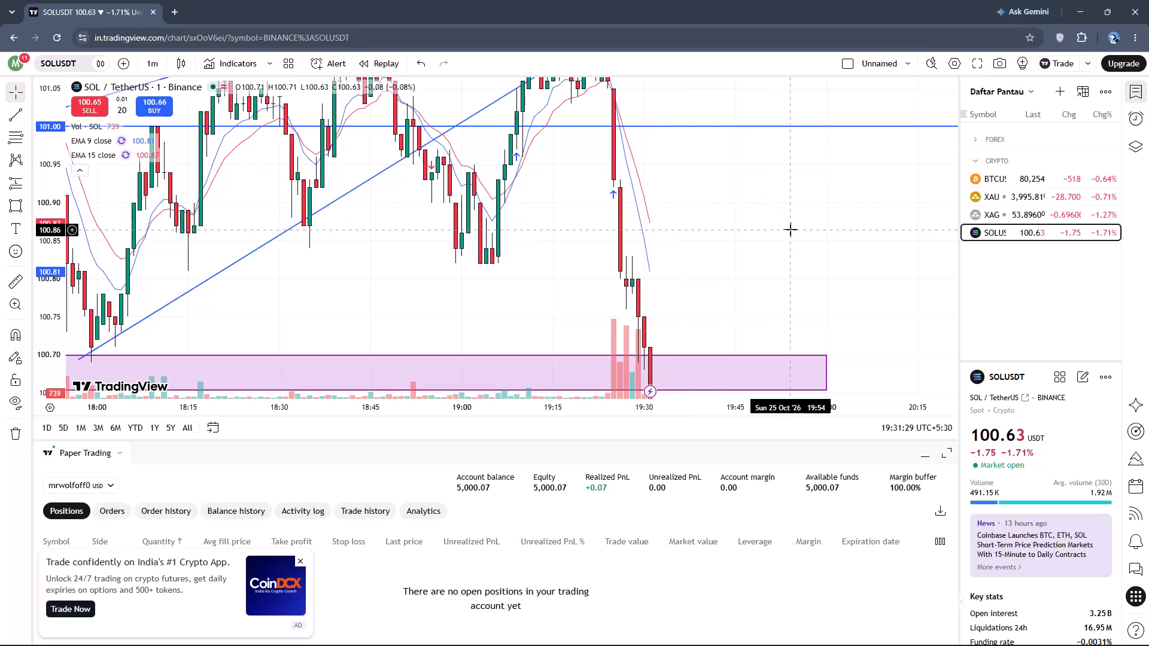
# Open a short SOLUSDT position by selling 20 units at market near the rectangle zone's lower edge.
pyautogui.moveTo(791, 230); pyautogui.dragTo(502, 48)
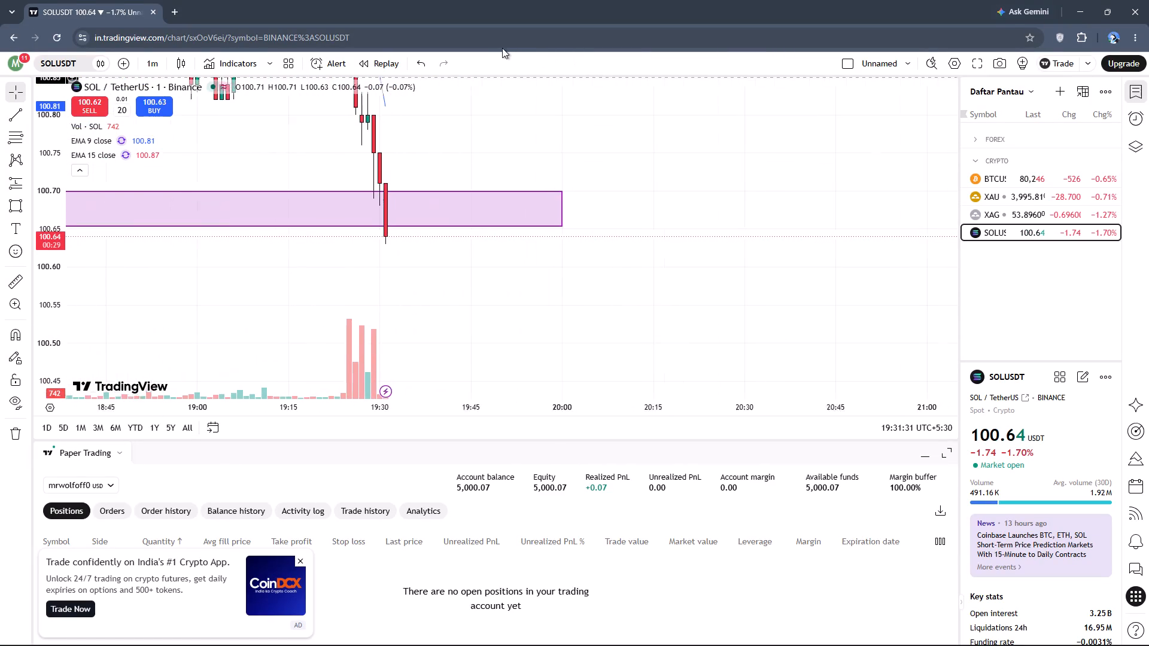
pyautogui.moveTo(502, 48); pyautogui.dragTo(501, 47)
pyautogui.moveTo(785, 217); pyautogui.dragTo(710, 167)
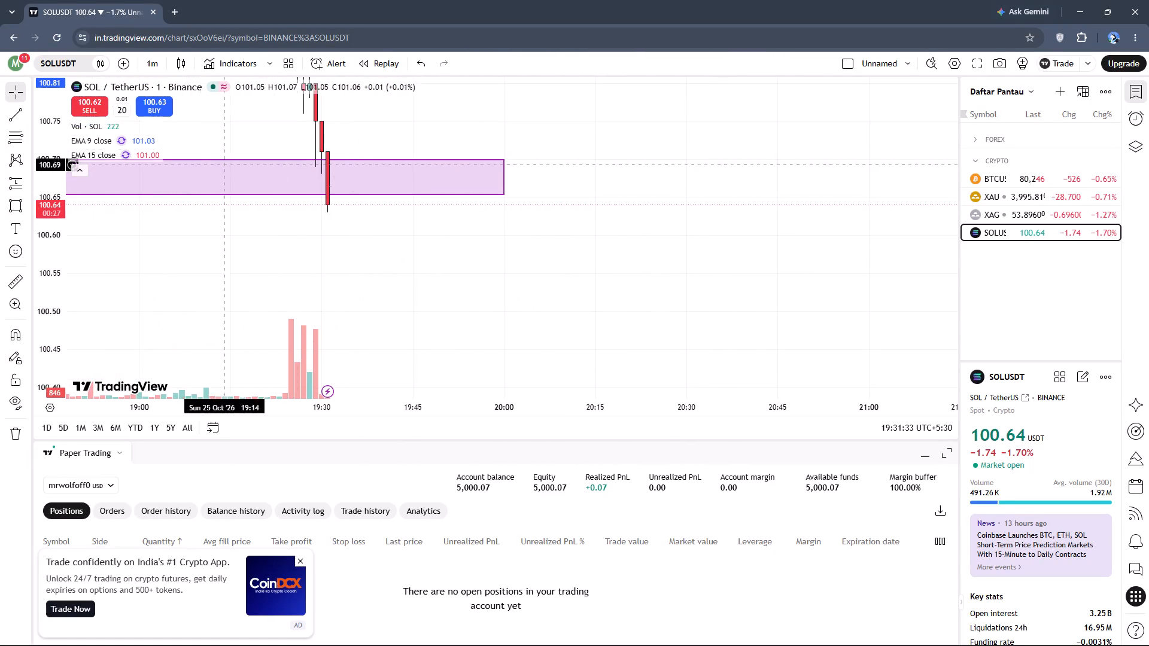
pyautogui.click(98, 106)
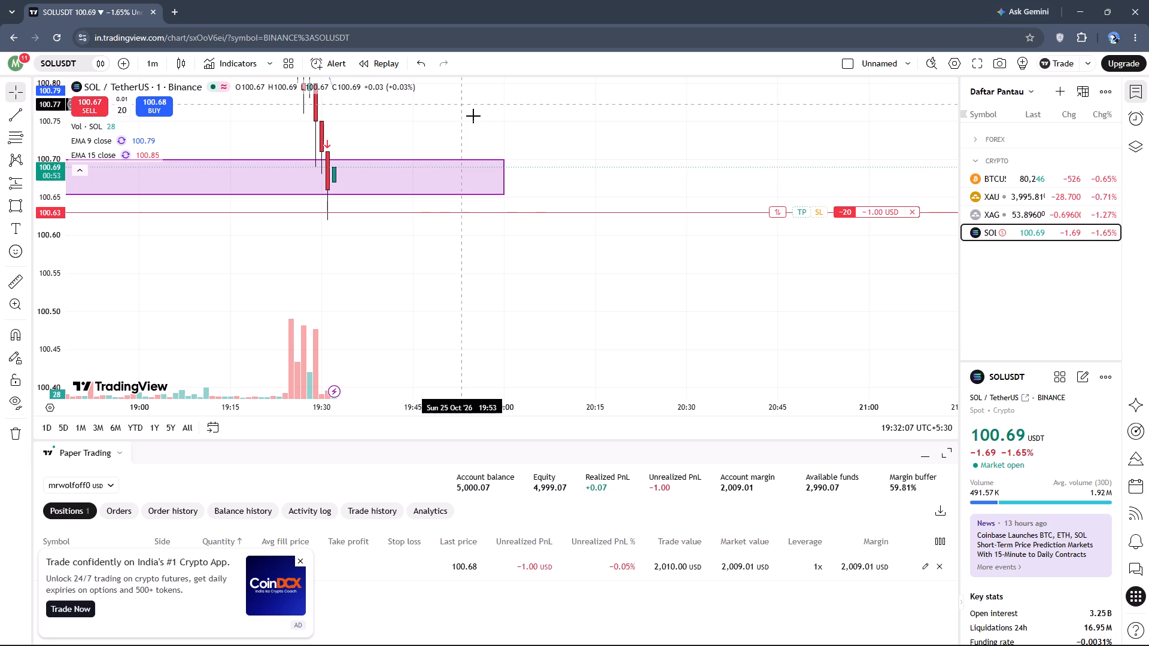
# Close the short position of 20 SOLUSDT at market.
pyautogui.click(911, 215)
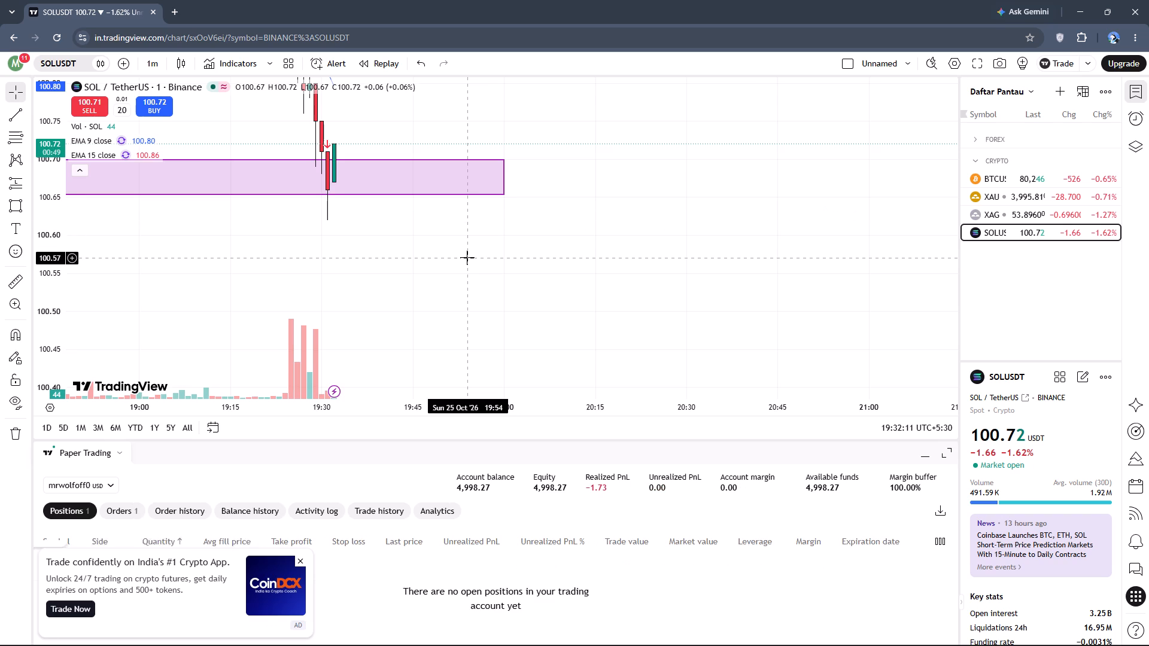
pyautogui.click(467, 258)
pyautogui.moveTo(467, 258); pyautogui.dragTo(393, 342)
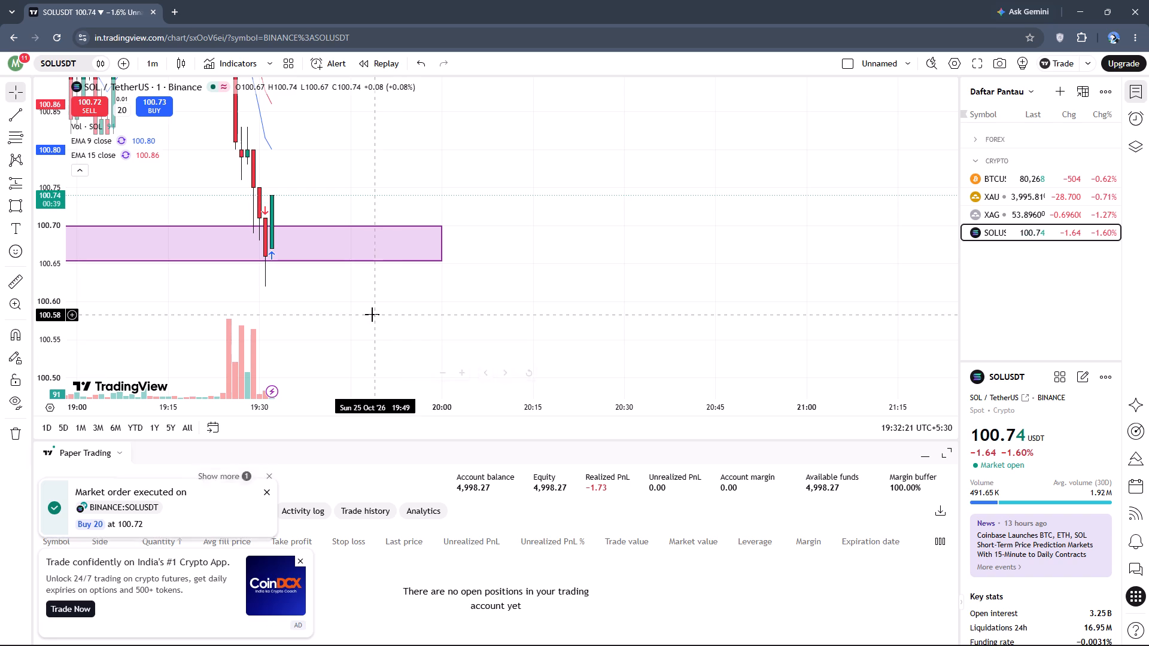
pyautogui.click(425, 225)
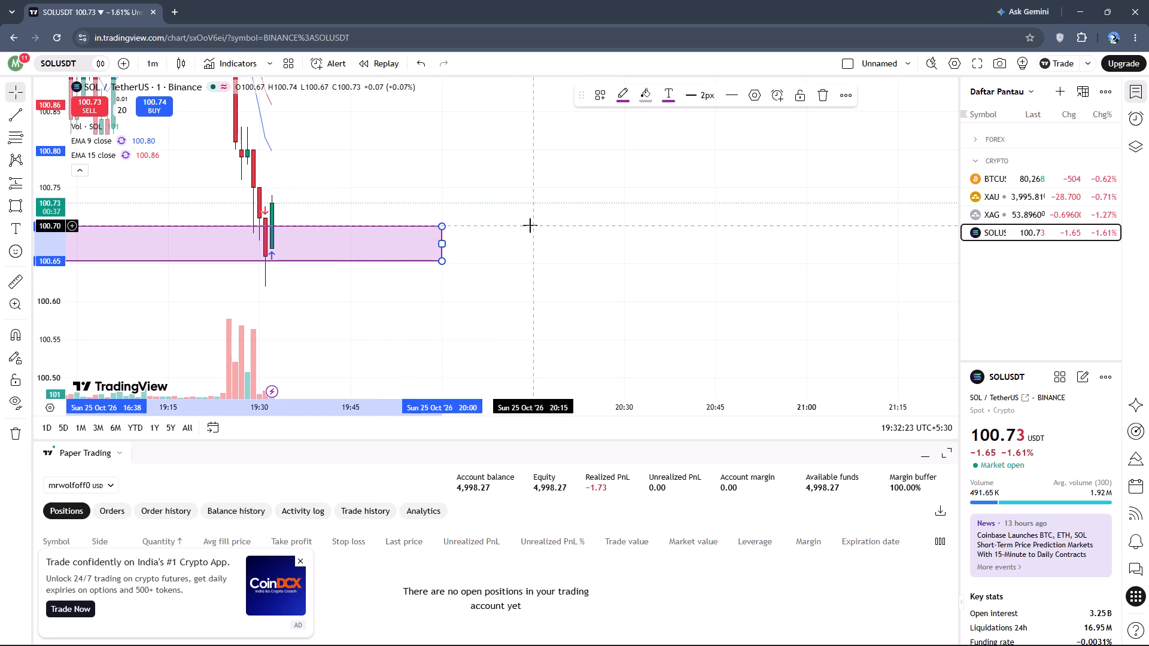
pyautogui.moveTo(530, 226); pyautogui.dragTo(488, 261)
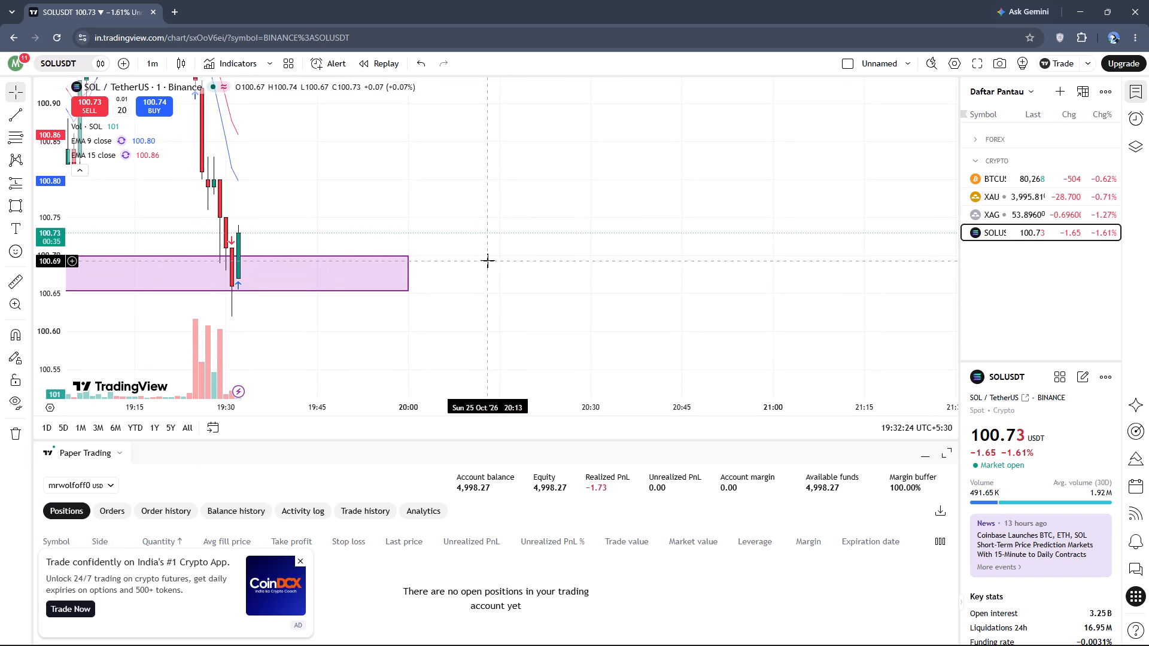
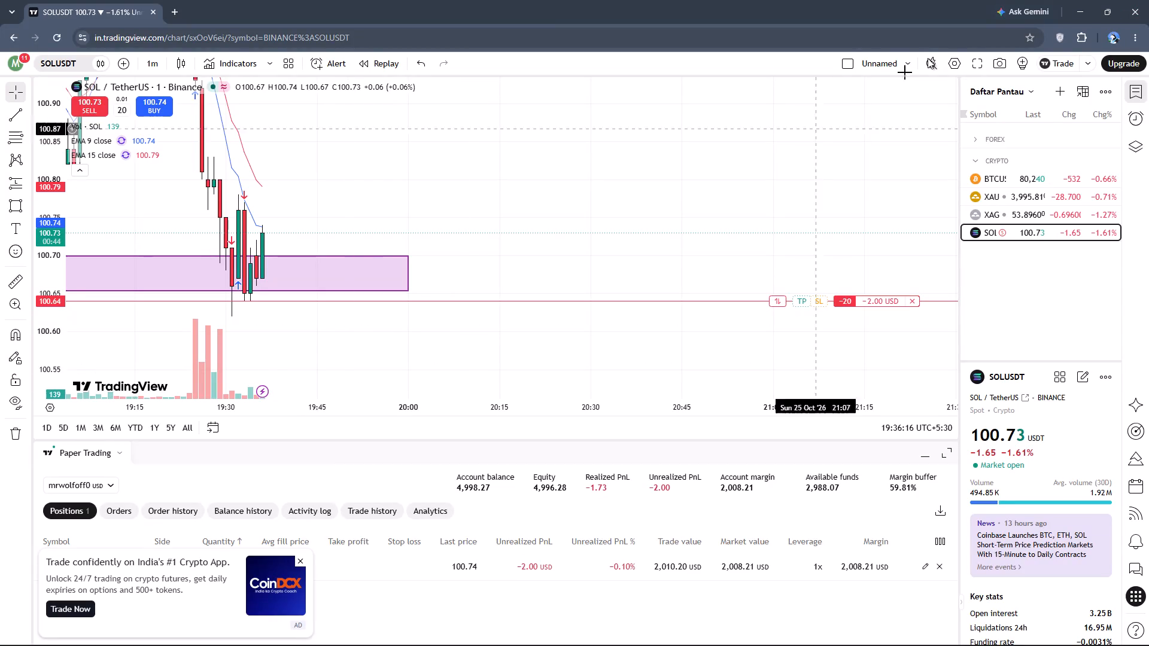
# Close the open short position of 20 SOLUSDT at market.
pyautogui.click(911, 304)
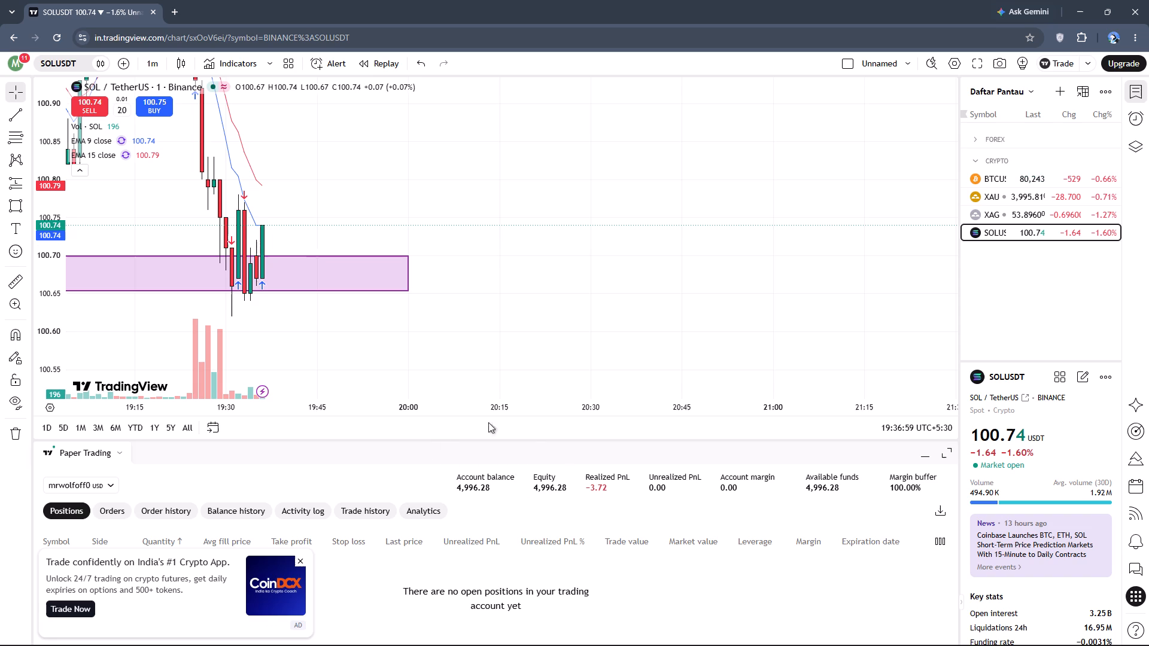
# Build a long SOLUSDT position of 40 units with two market buys of 20 units each.
pyautogui.click(153, 114)
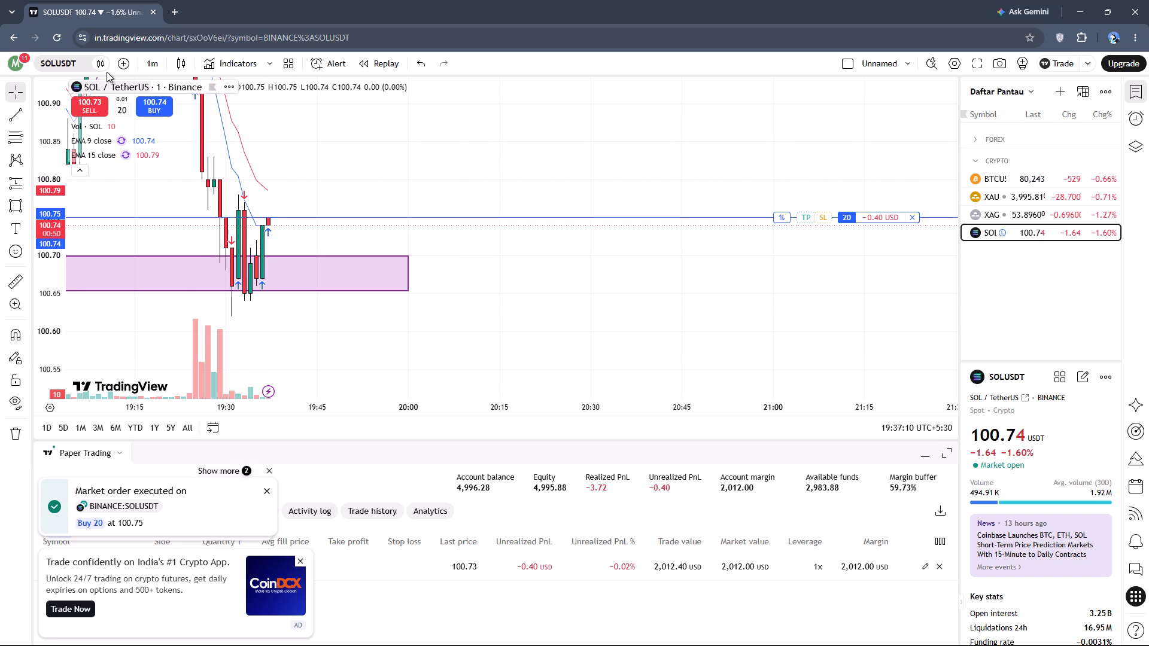
pyautogui.click(148, 107)
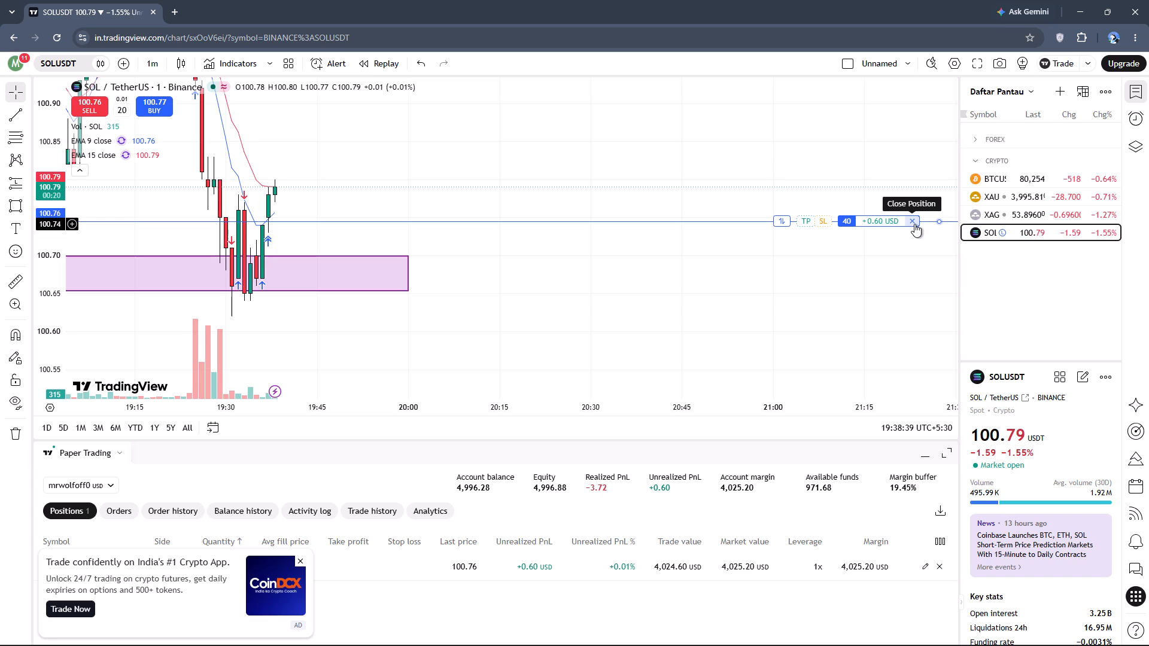
# Close the long position of 40 SOLUSDT at market.
pyautogui.click(914, 224)
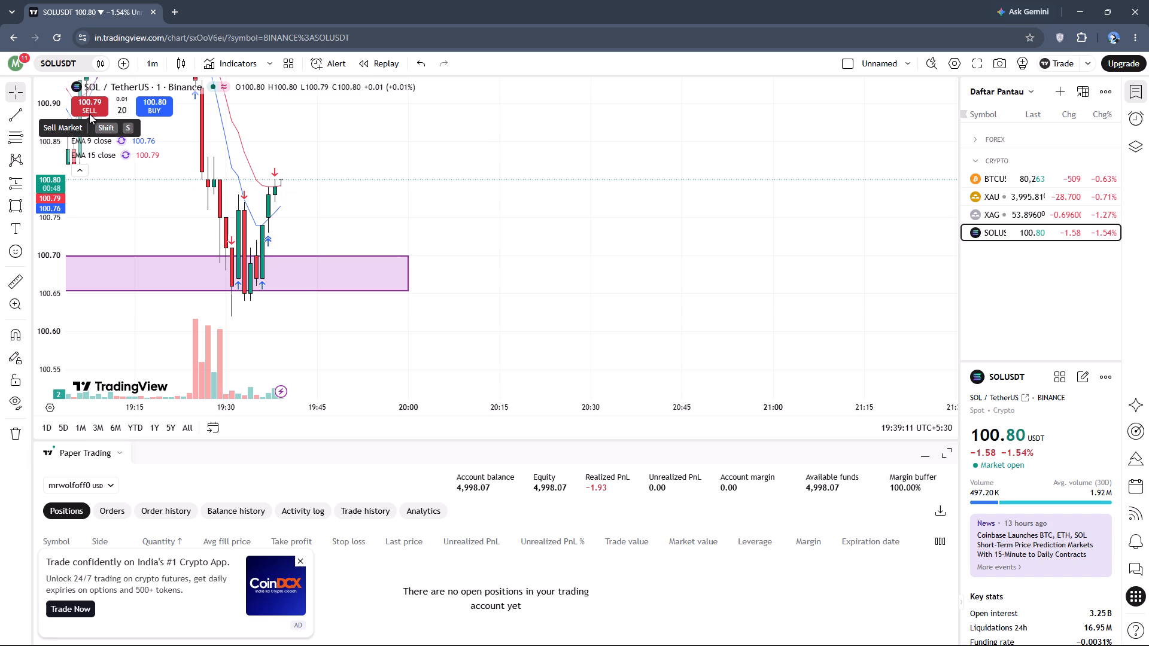
# Open a new long SOLUSDT position of 40 units with two market buys of 20 units each.
pyautogui.click(159, 102)
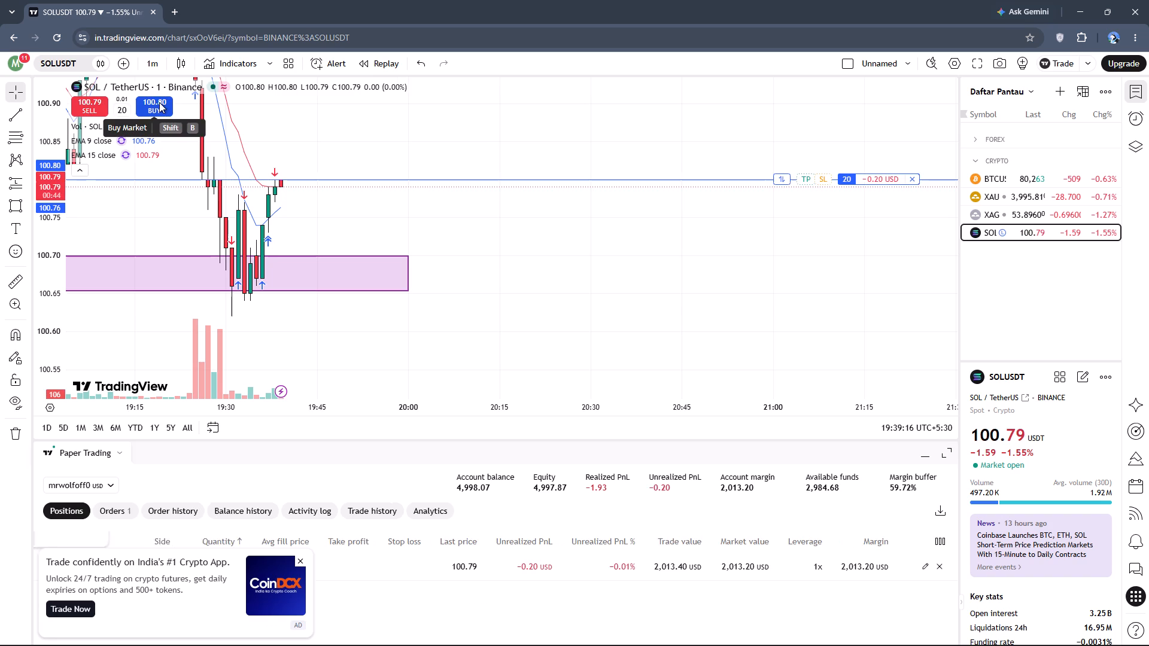
pyautogui.click(159, 102)
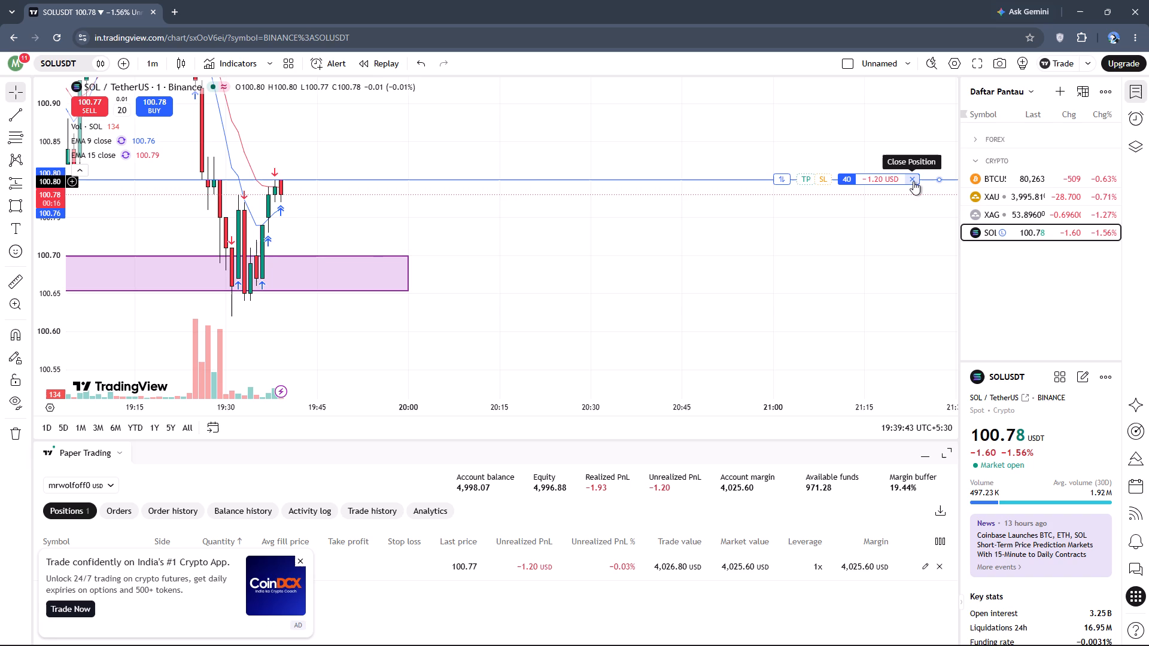
# Exit the 40-unit SOLUSDT long by selling 20 units at market and closing the remaining 20 units.
pyautogui.hscroll(-2, 913, 181)
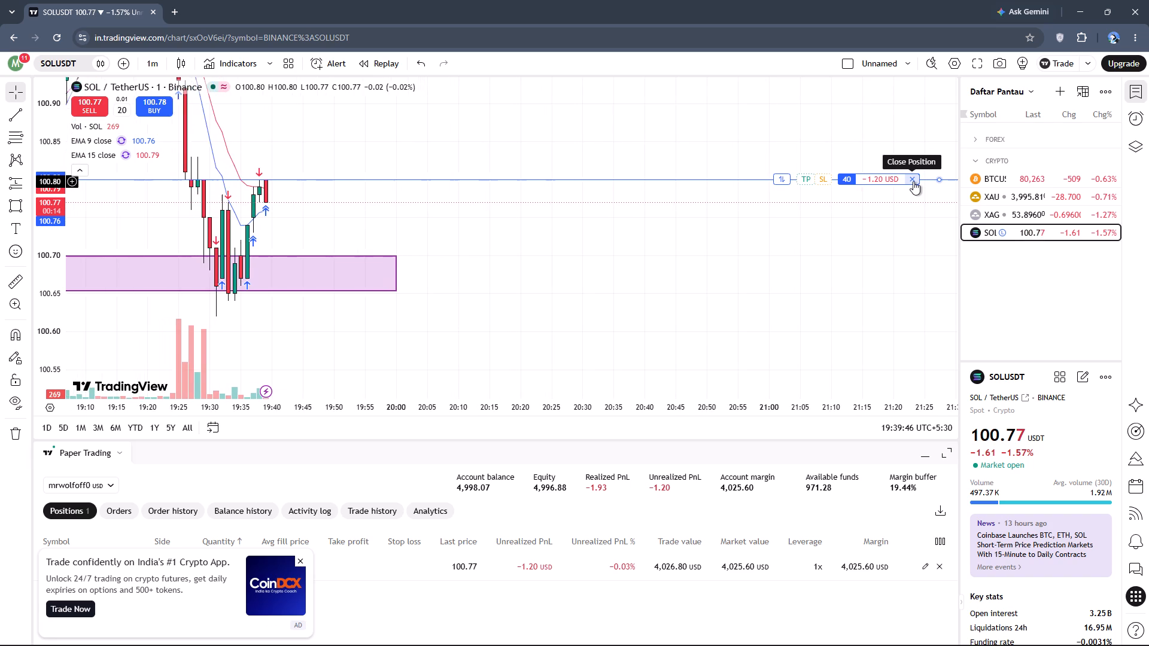
pyautogui.hscroll(-2, 913, 181)
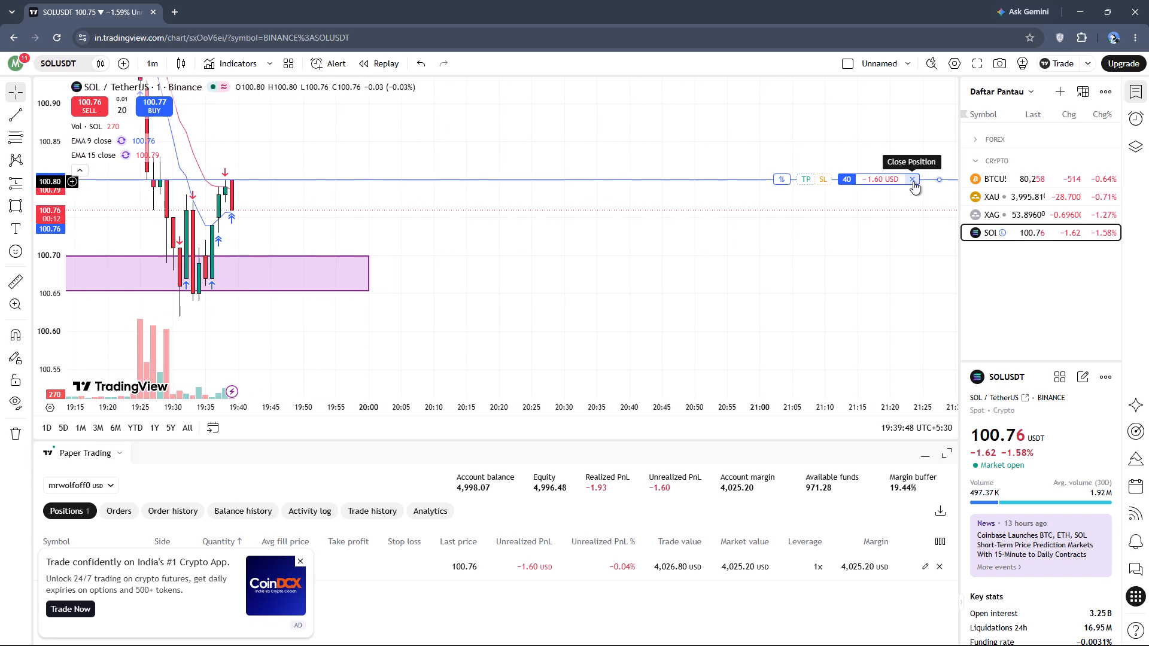
pyautogui.hscroll(-2, 913, 181)
pyautogui.hscroll(2, 934, 181)
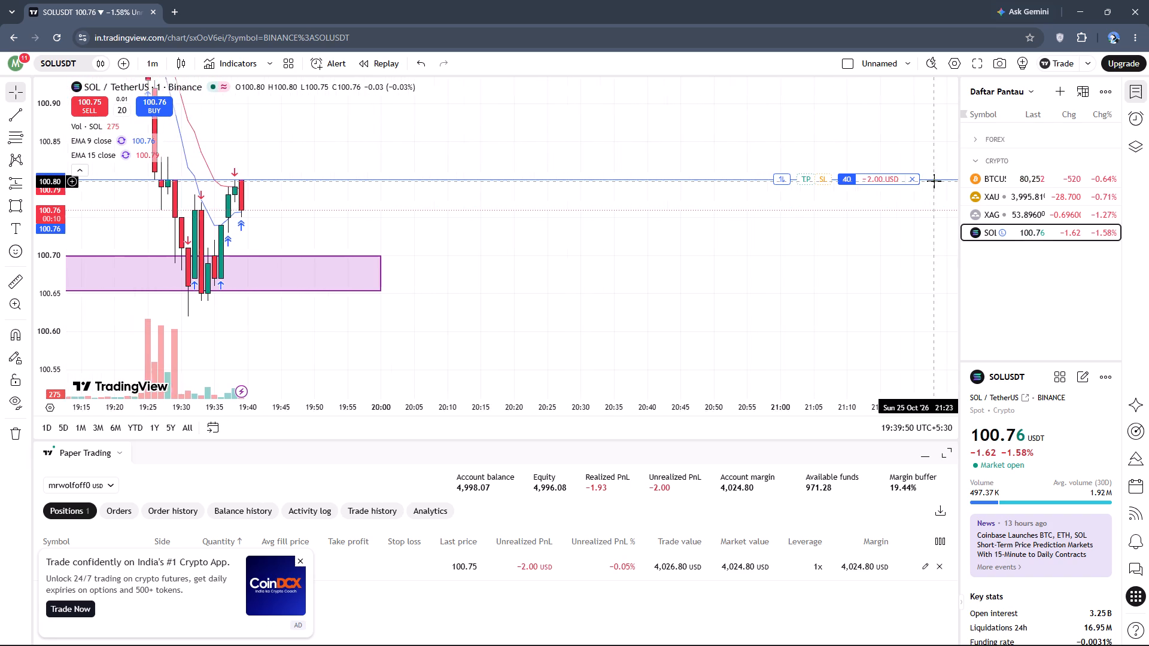
pyautogui.hscroll(5, 934, 181)
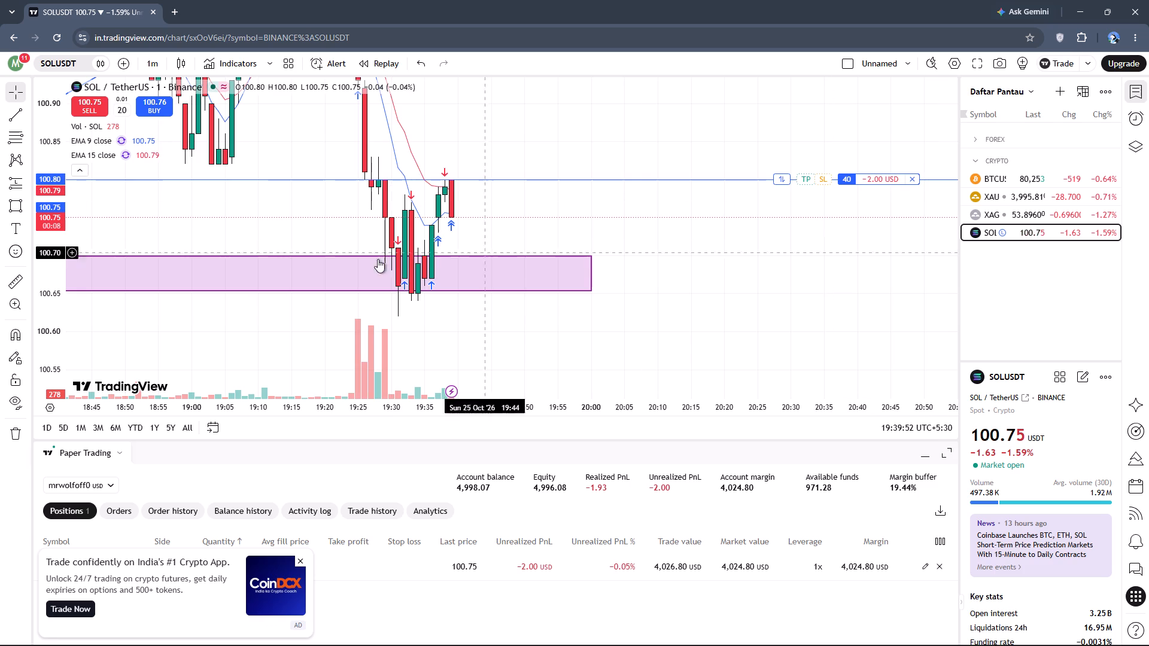
pyautogui.hscroll(1, 564, 237)
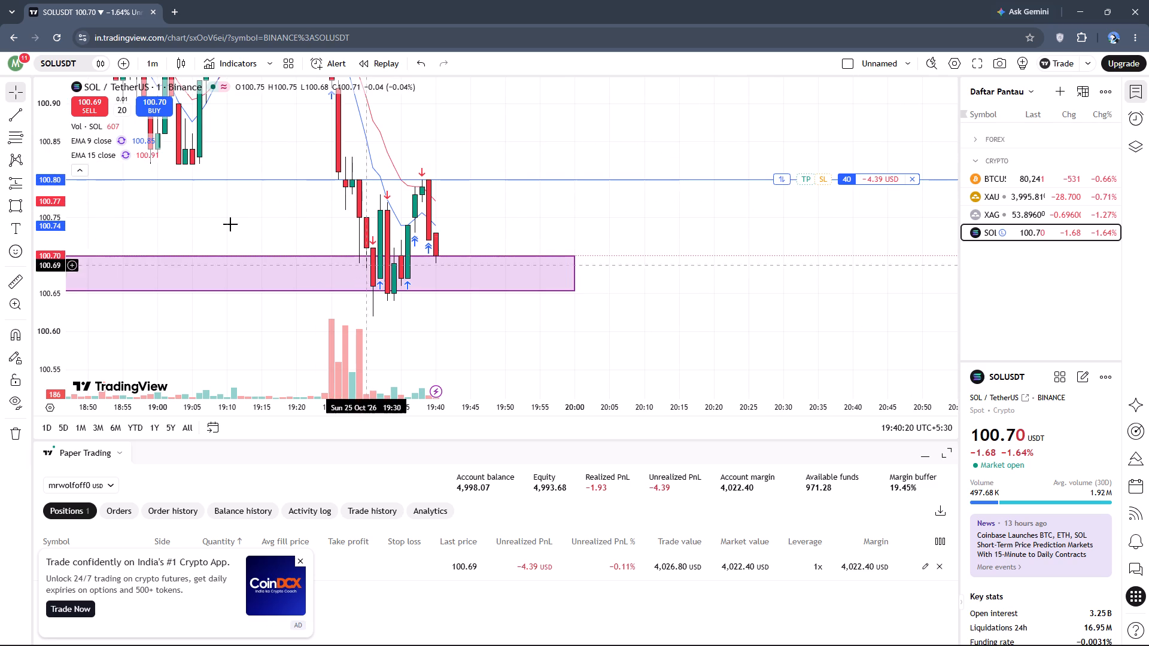
pyautogui.click(101, 115)
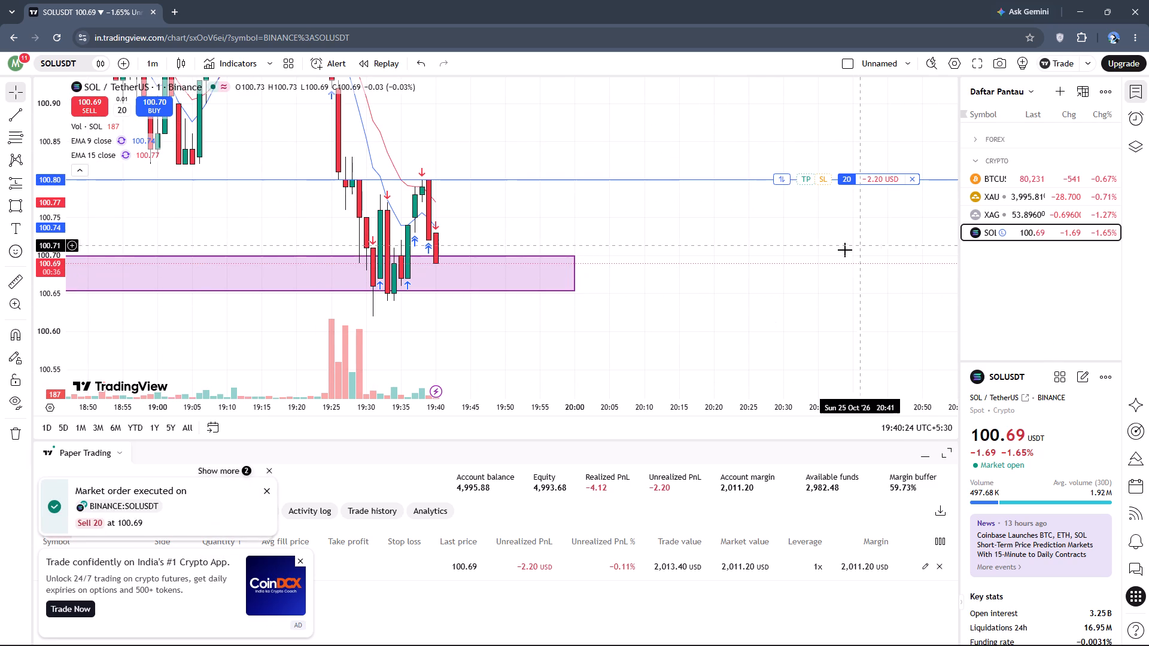
pyautogui.click(912, 178)
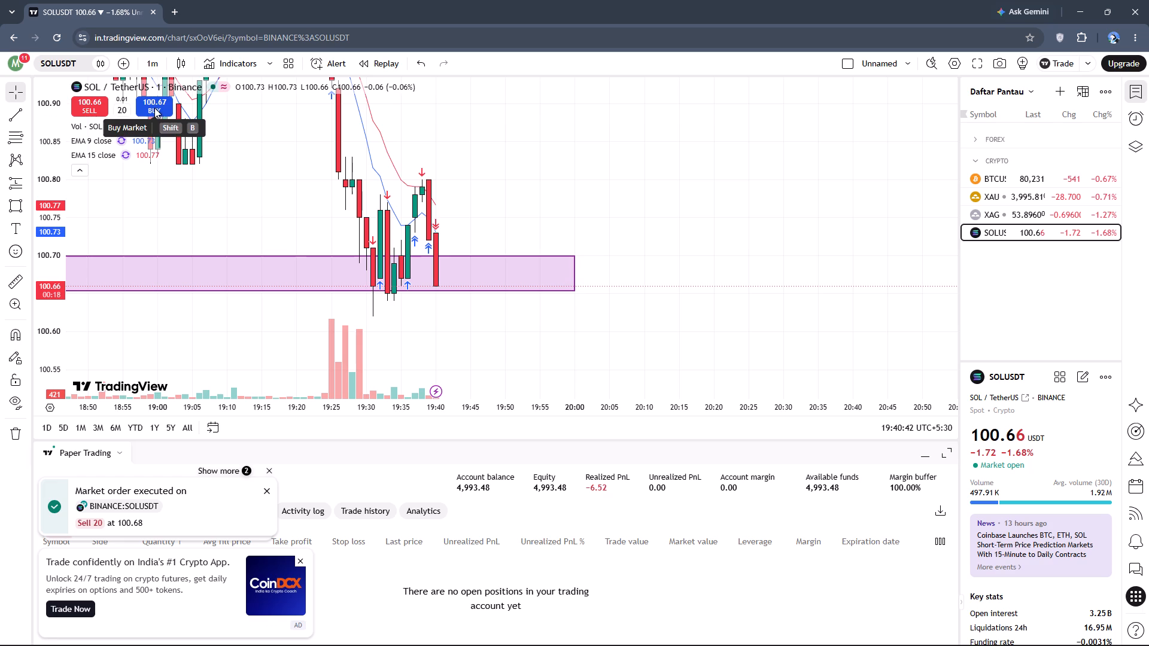
# Open a short SOLUSDT position by selling 20 units at market near the rectangle zone's lower edge.
pyautogui.click(77, 109)
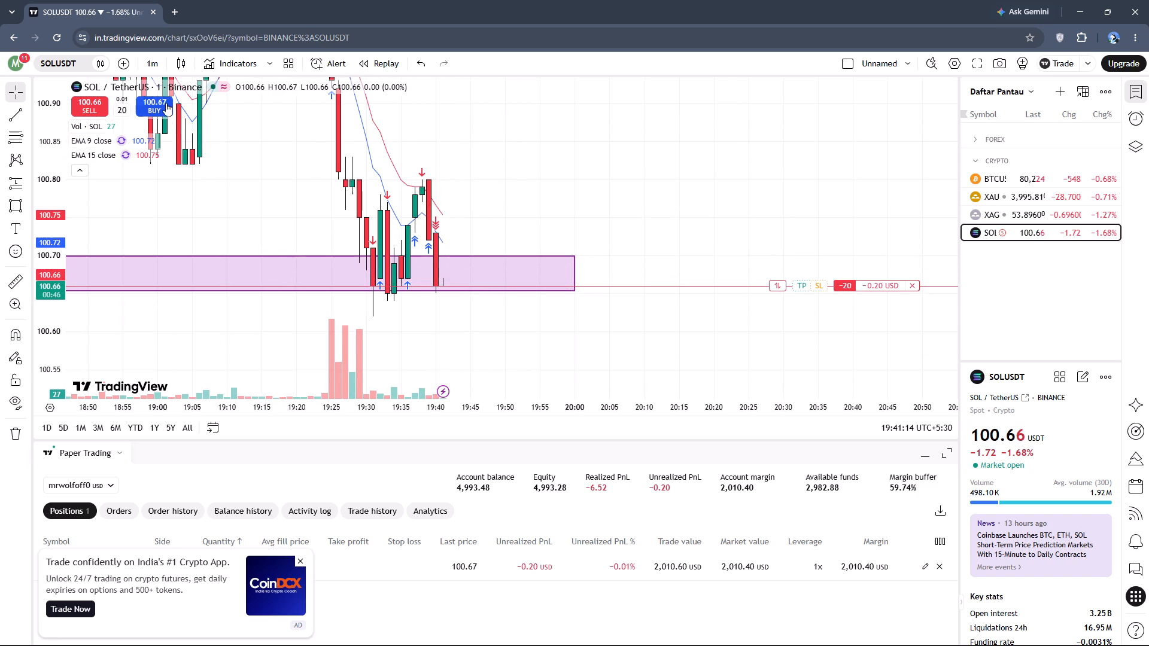
# Close the short position of 20 SOLUSDT at market.
pyautogui.click(915, 290)
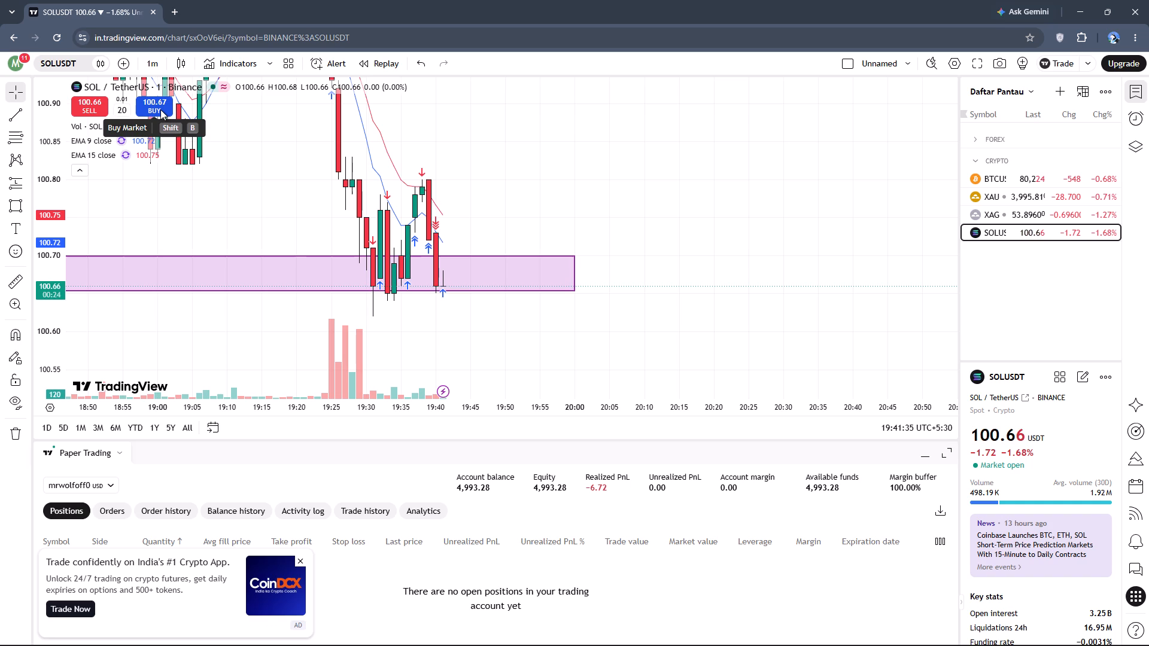
# Place a market buy order for 20 units of SOLUSDT.
pyautogui.hotkey('shift', 'b')
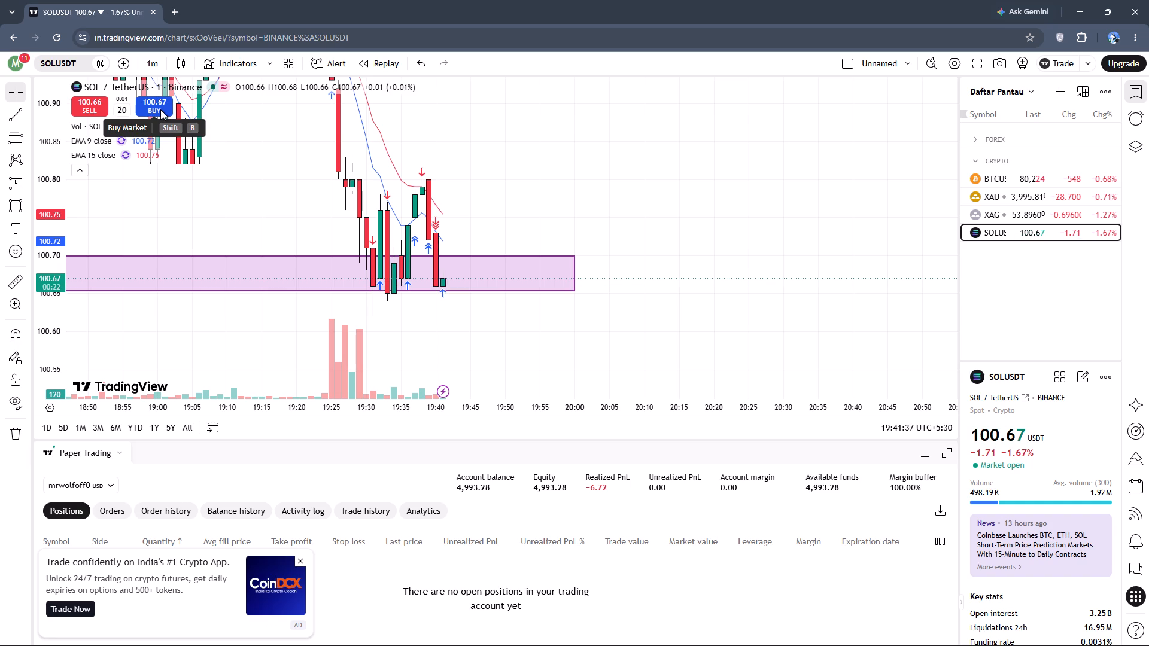
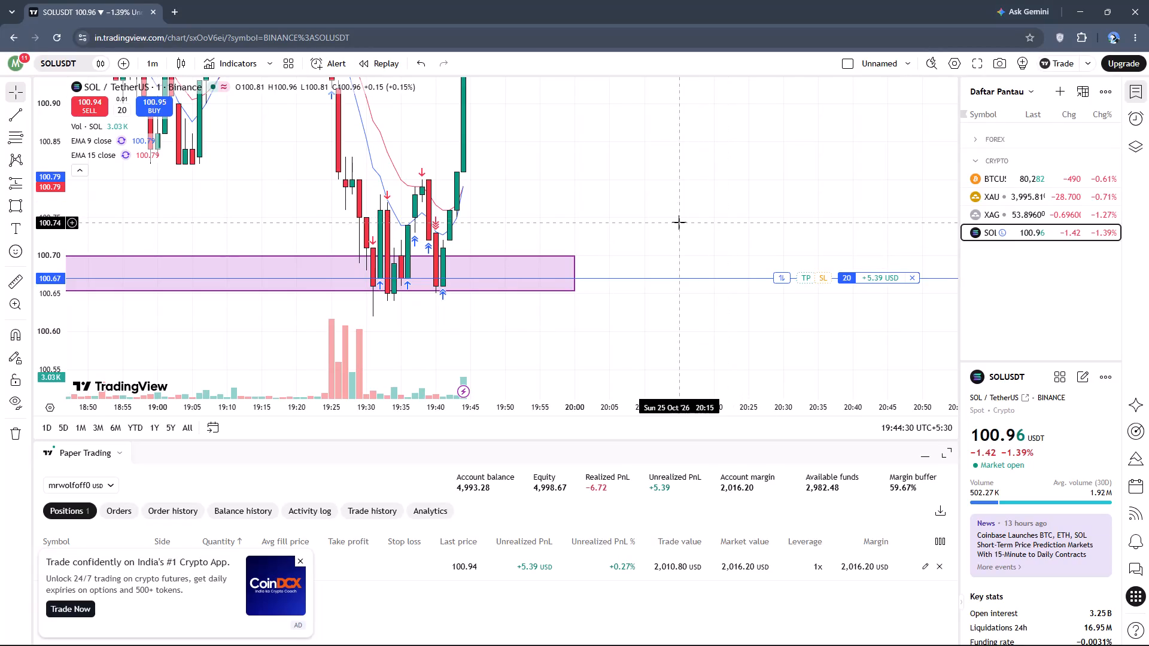
# Draw a rectangle resistance zone over the swing highs from about 101.14 to 101.17, spanning 18:40 to 20:15.
pyautogui.moveTo(734, 230); pyautogui.dragTo(680, 333)
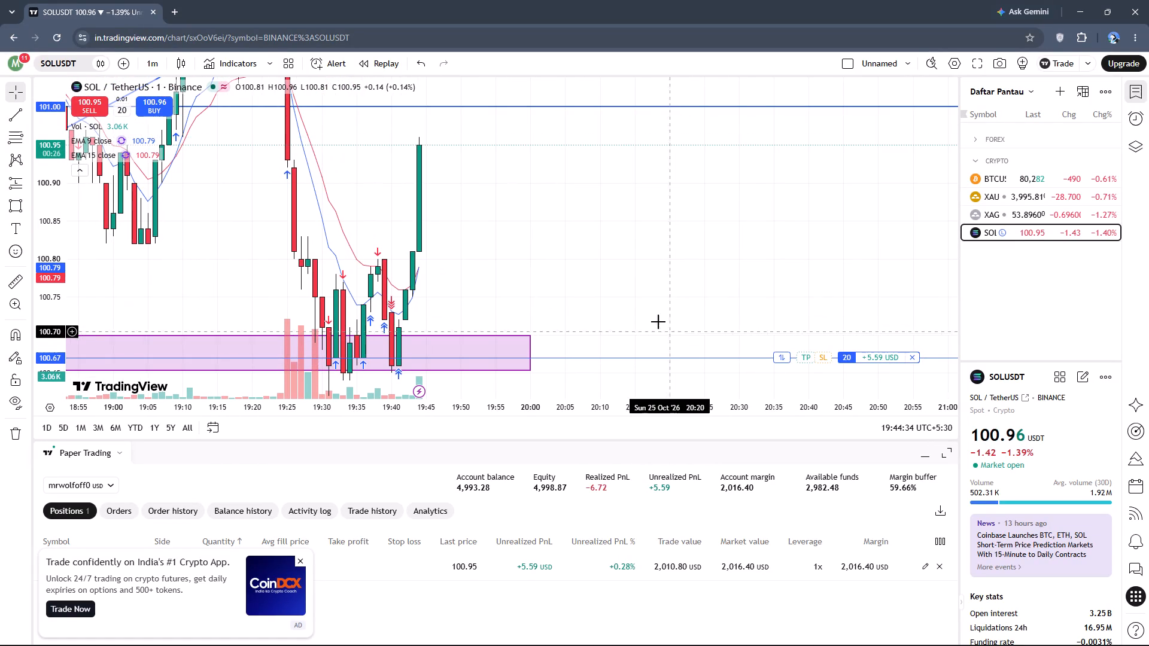
pyautogui.moveTo(638, 287); pyautogui.dragTo(612, 368)
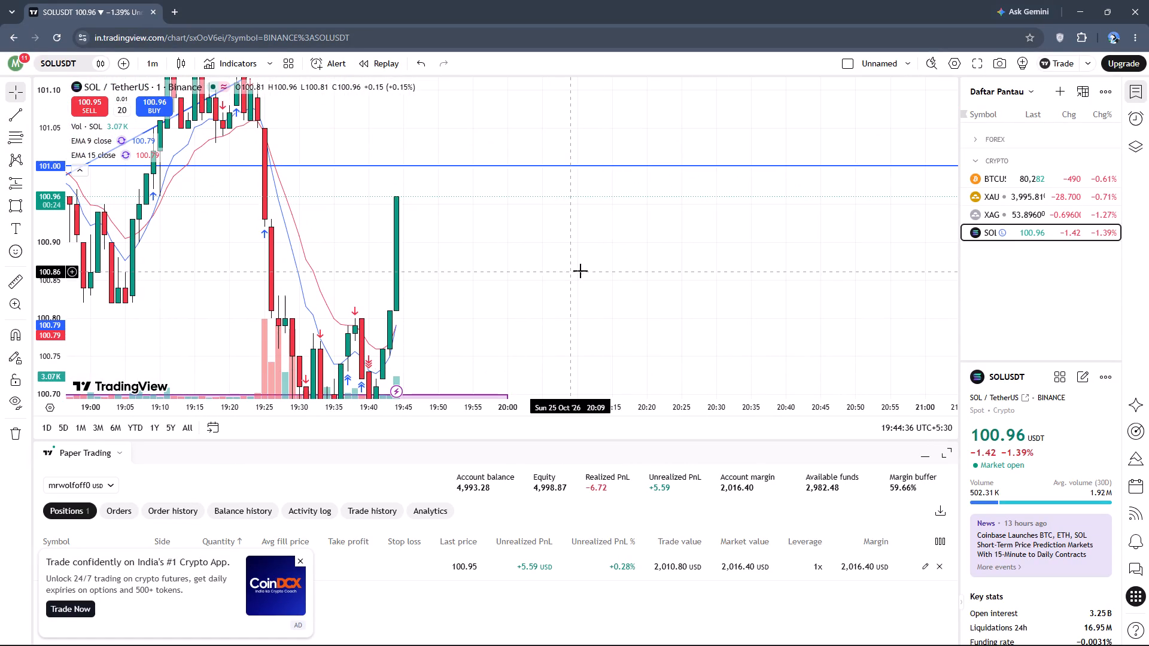
pyautogui.moveTo(600, 272); pyautogui.dragTo(444, 265)
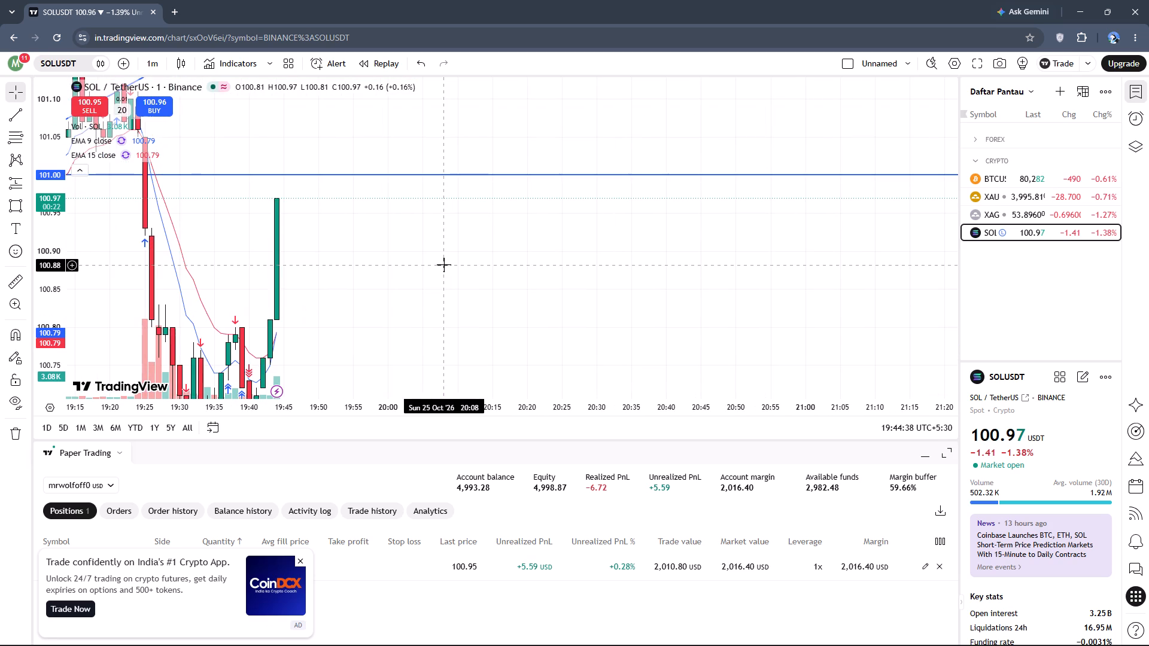
pyautogui.moveTo(444, 265); pyautogui.dragTo(830, 420)
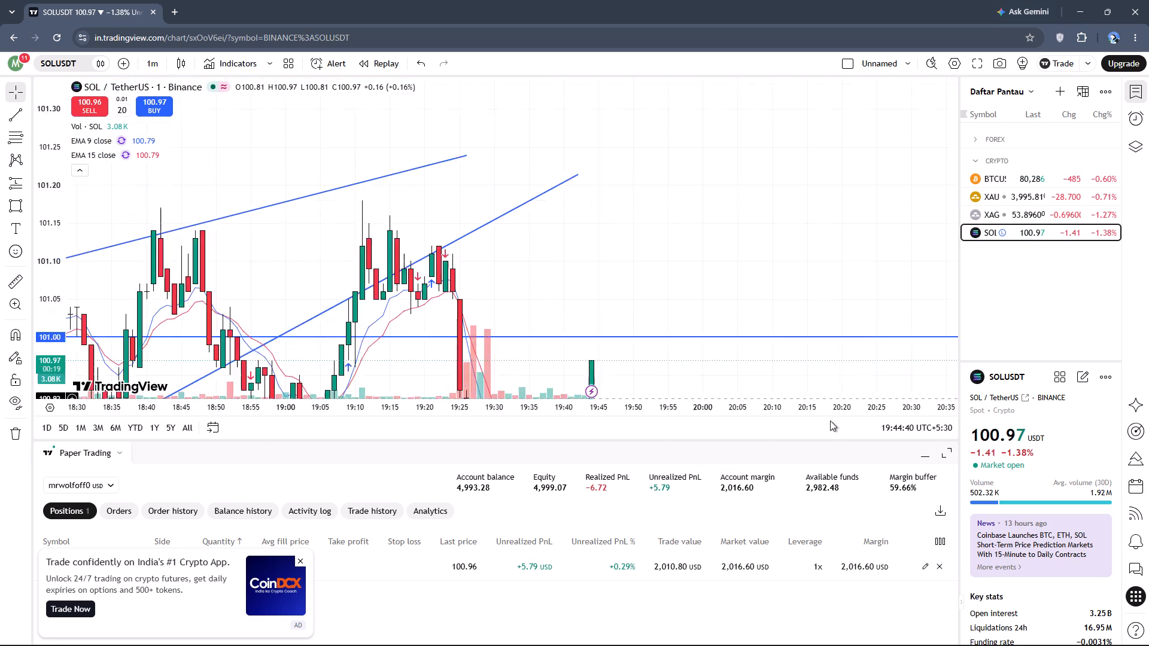
pyautogui.moveTo(830, 420); pyautogui.dragTo(925, 392)
pyautogui.click(336, 150)
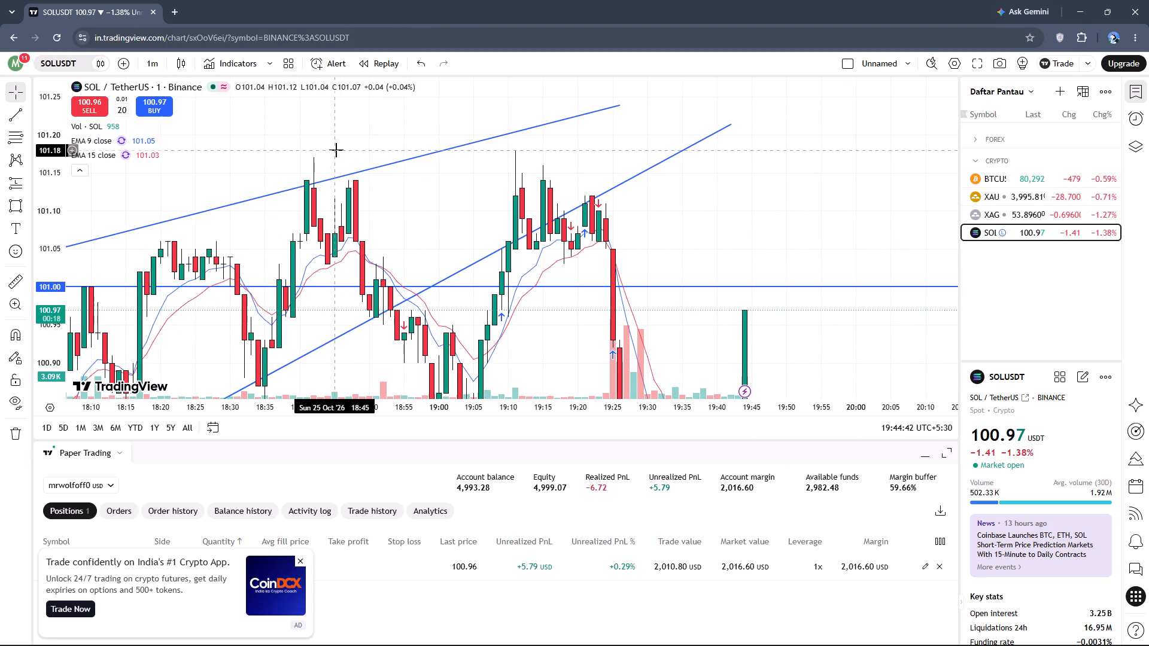
pyautogui.click(15, 204)
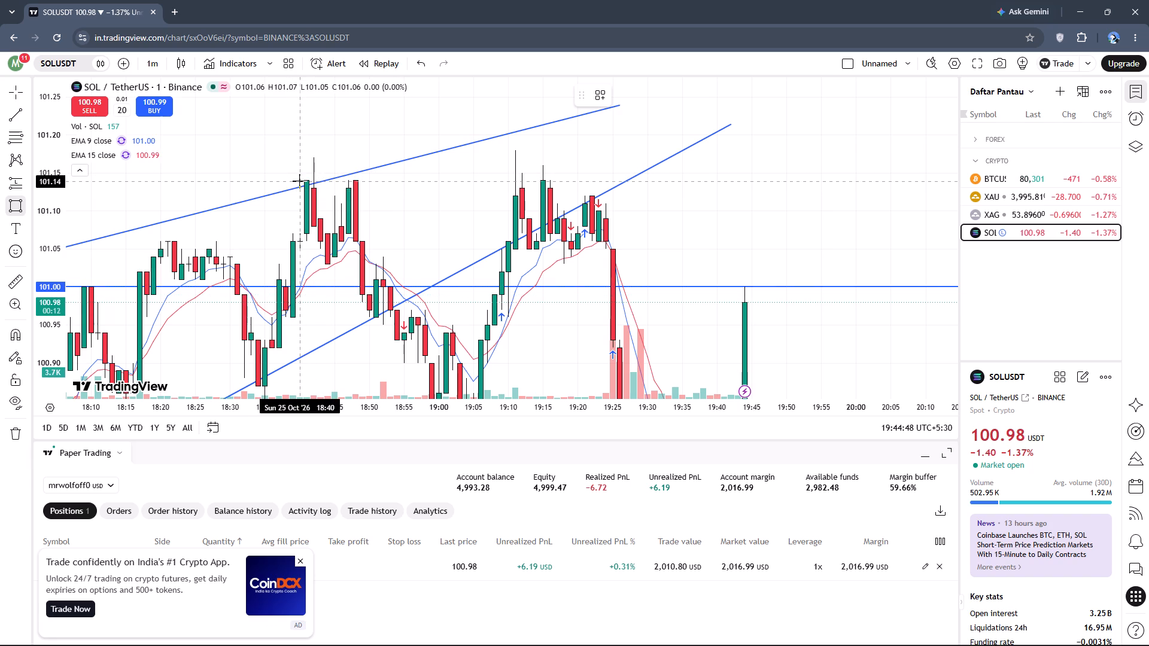
pyautogui.moveTo(300, 181); pyautogui.dragTo(566, 91)
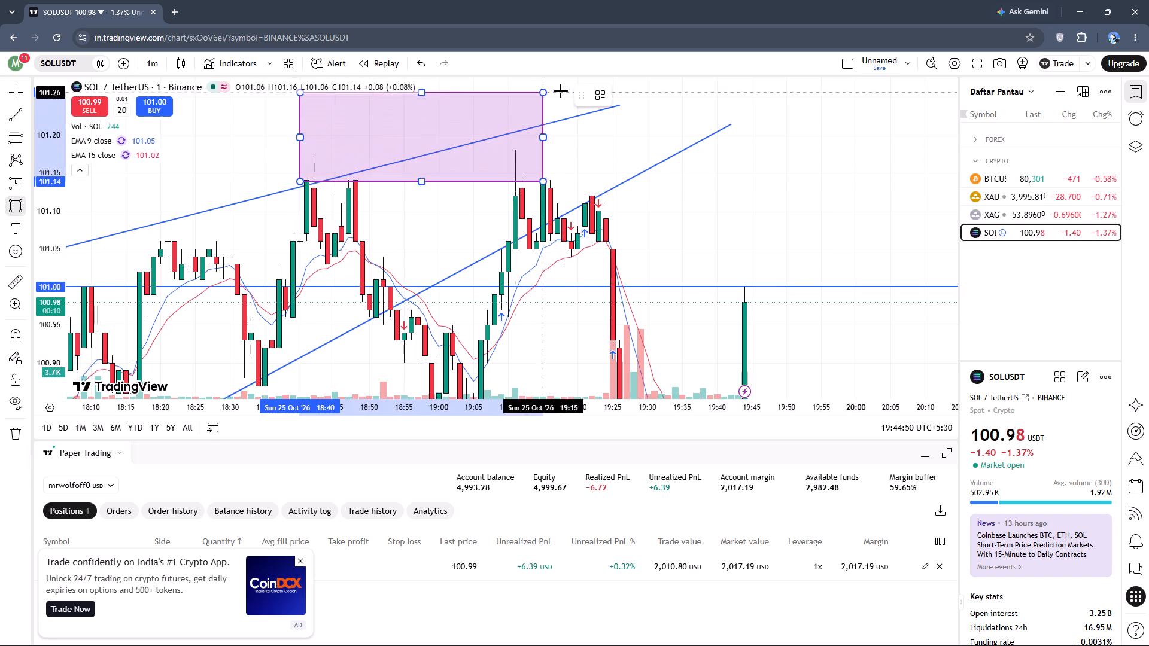
pyautogui.moveTo(566, 91); pyautogui.dragTo(901, 155)
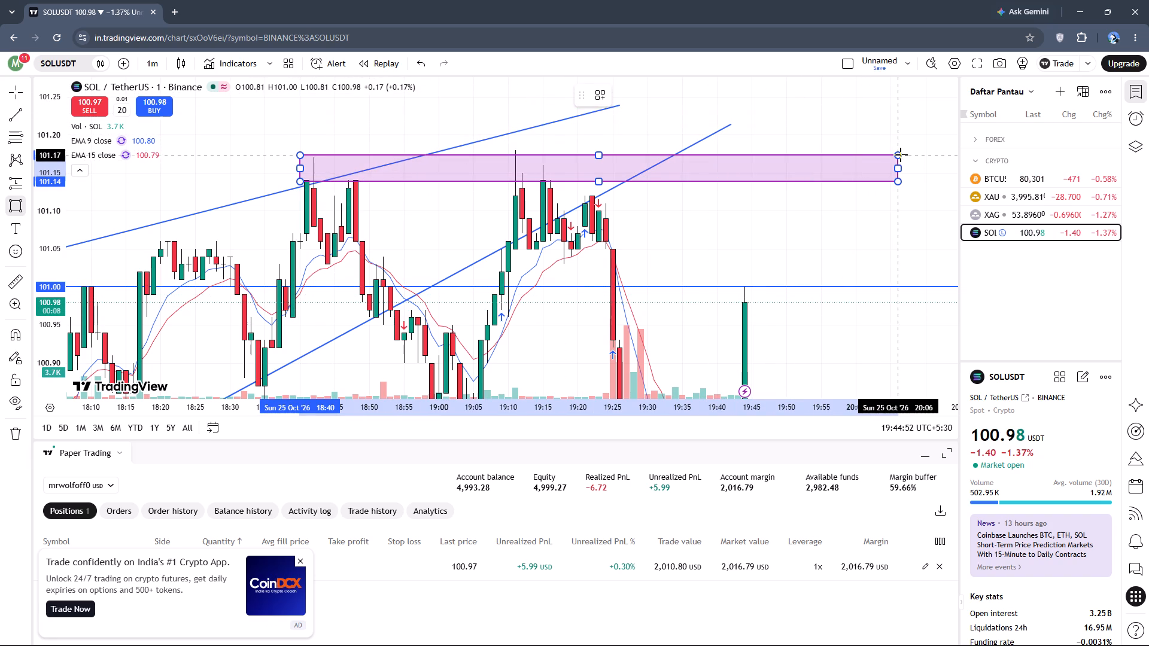
pyautogui.moveTo(901, 155); pyautogui.dragTo(910, 156)
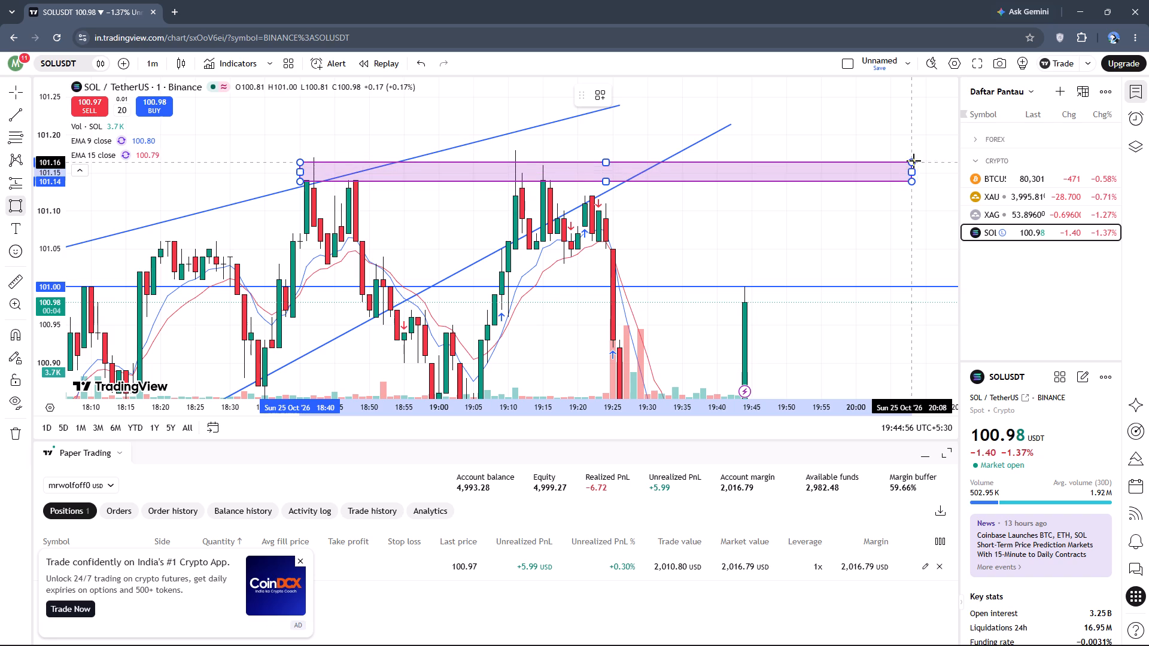
pyautogui.click(913, 157)
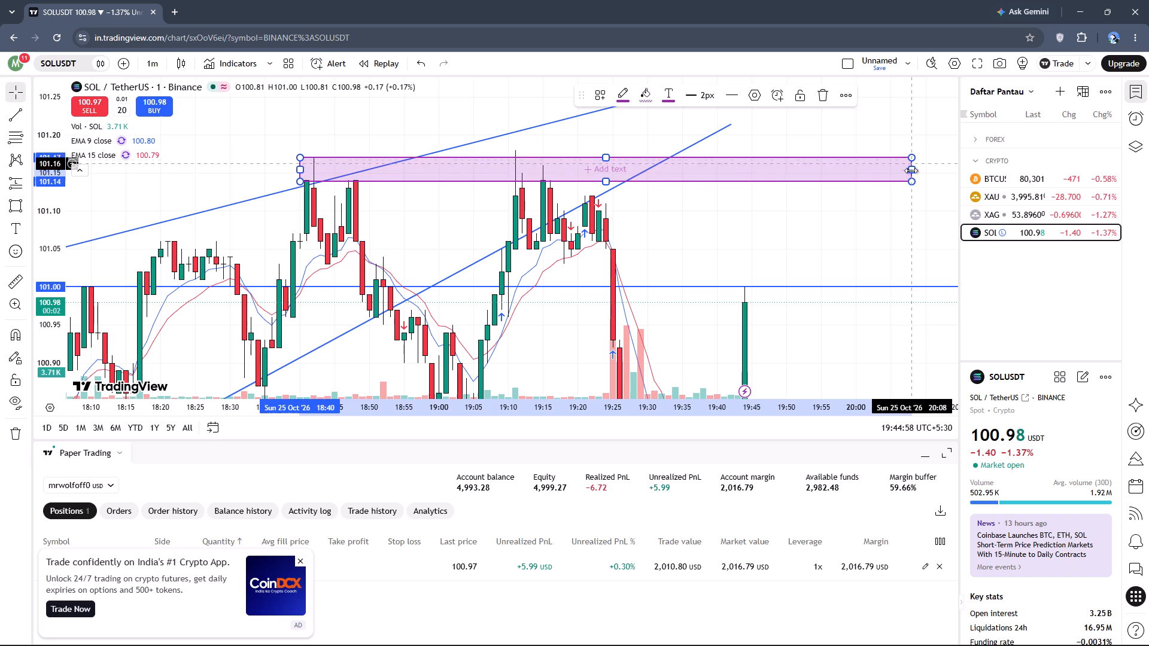
pyautogui.moveTo(911, 173); pyautogui.dragTo(968, 172)
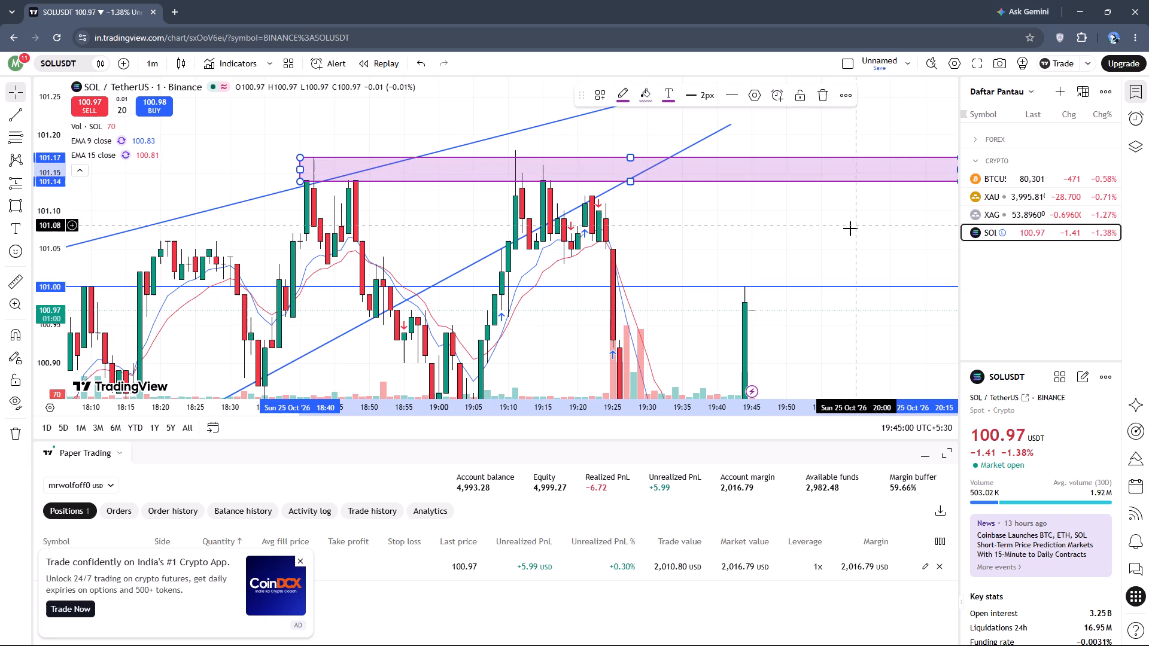
pyautogui.click(850, 228)
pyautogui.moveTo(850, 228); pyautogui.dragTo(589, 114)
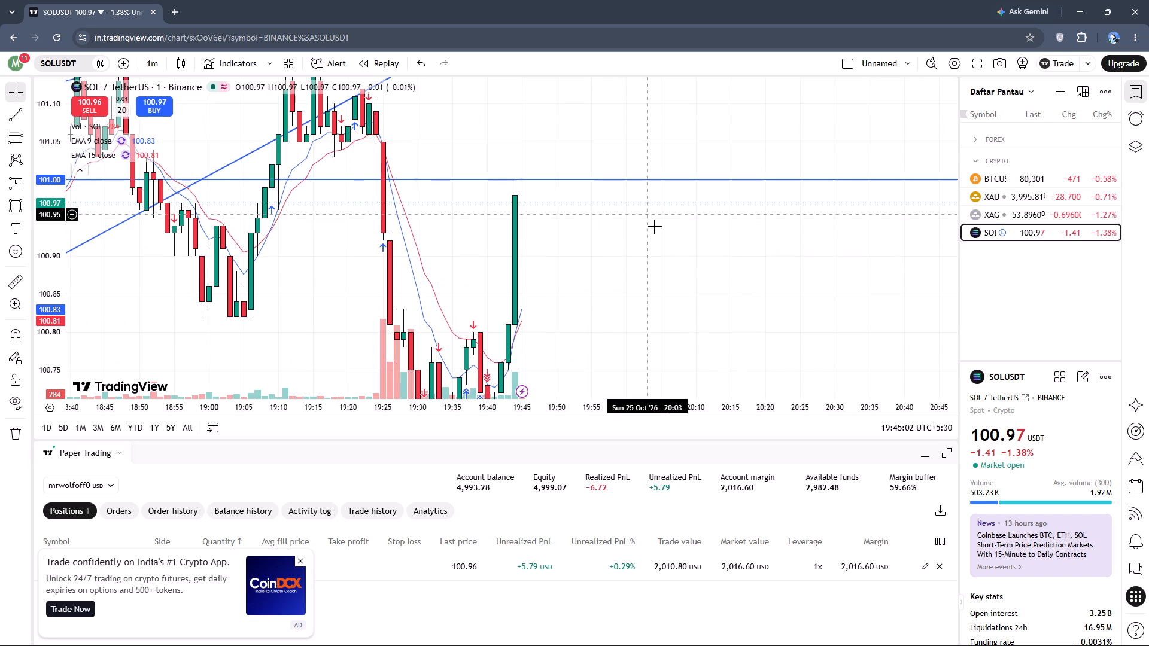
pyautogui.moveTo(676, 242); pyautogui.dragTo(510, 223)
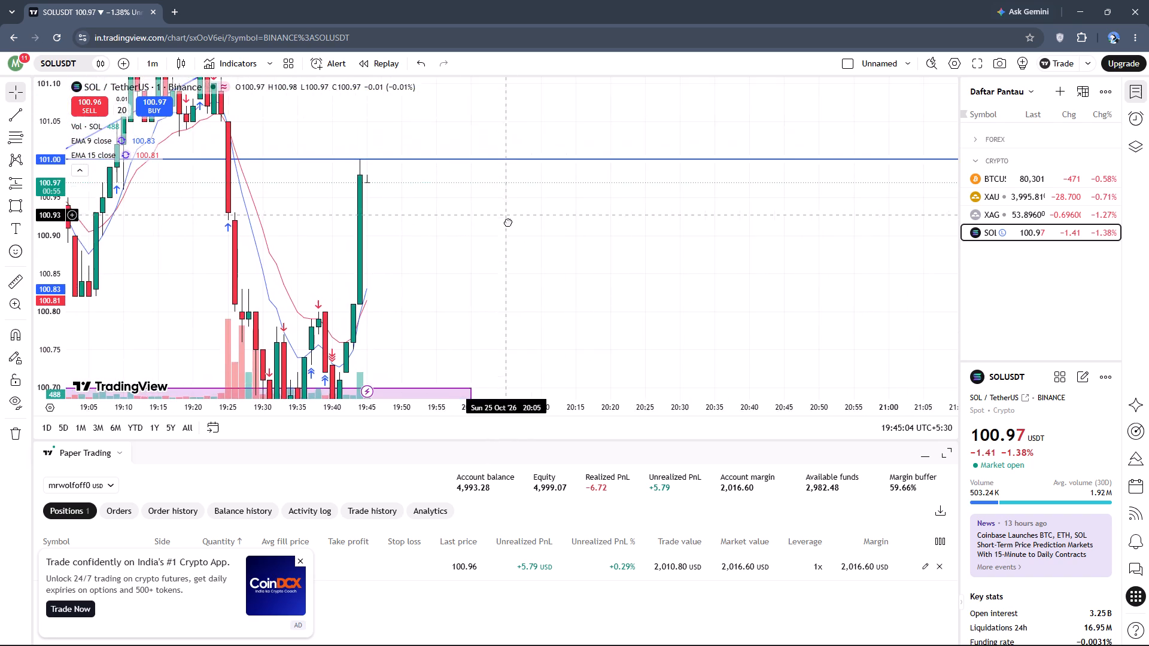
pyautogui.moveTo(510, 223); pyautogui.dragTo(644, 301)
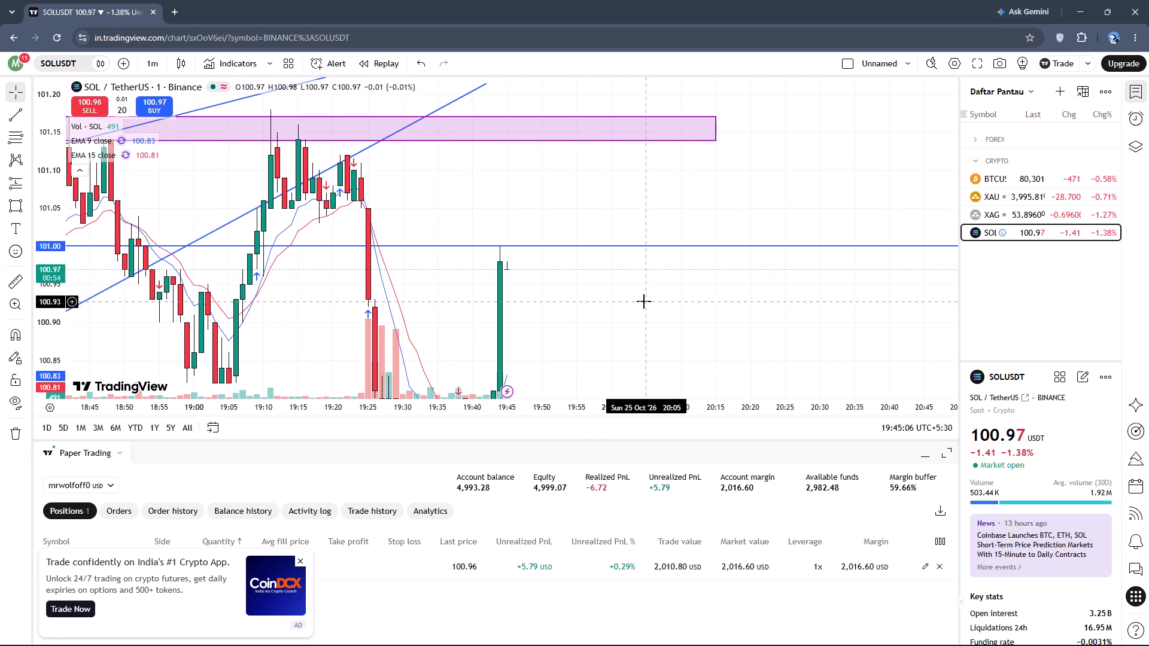
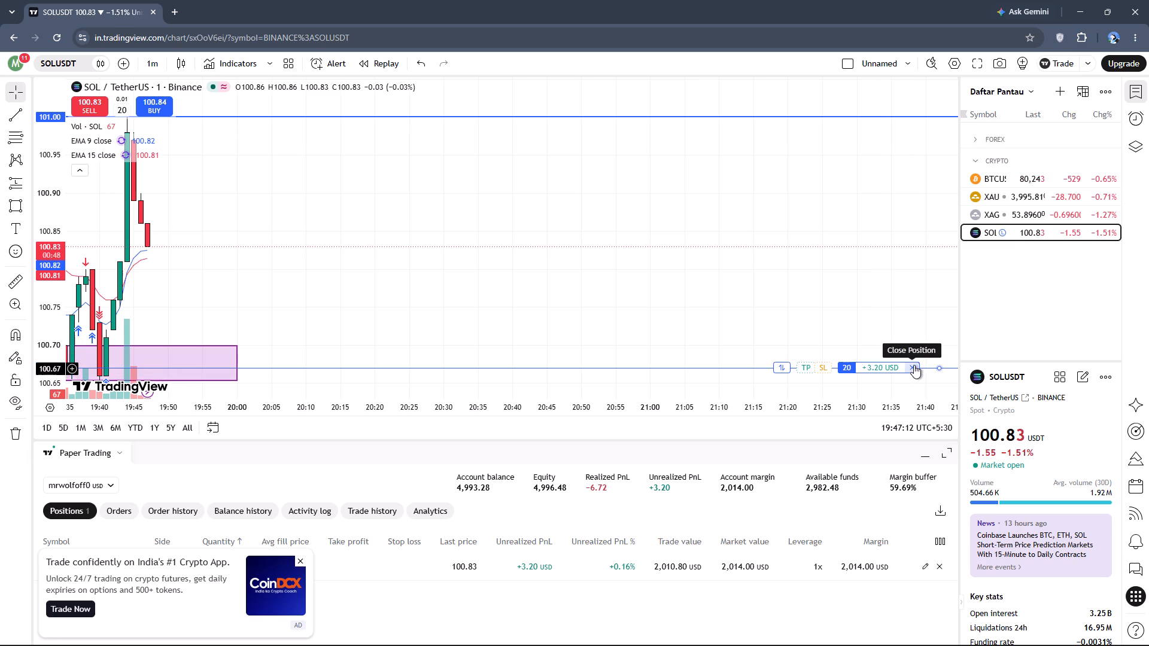
# Look at the BTCUSD one-minute chart from the watchlist and return to SOLUSDT.
pyautogui.click(1011, 182)
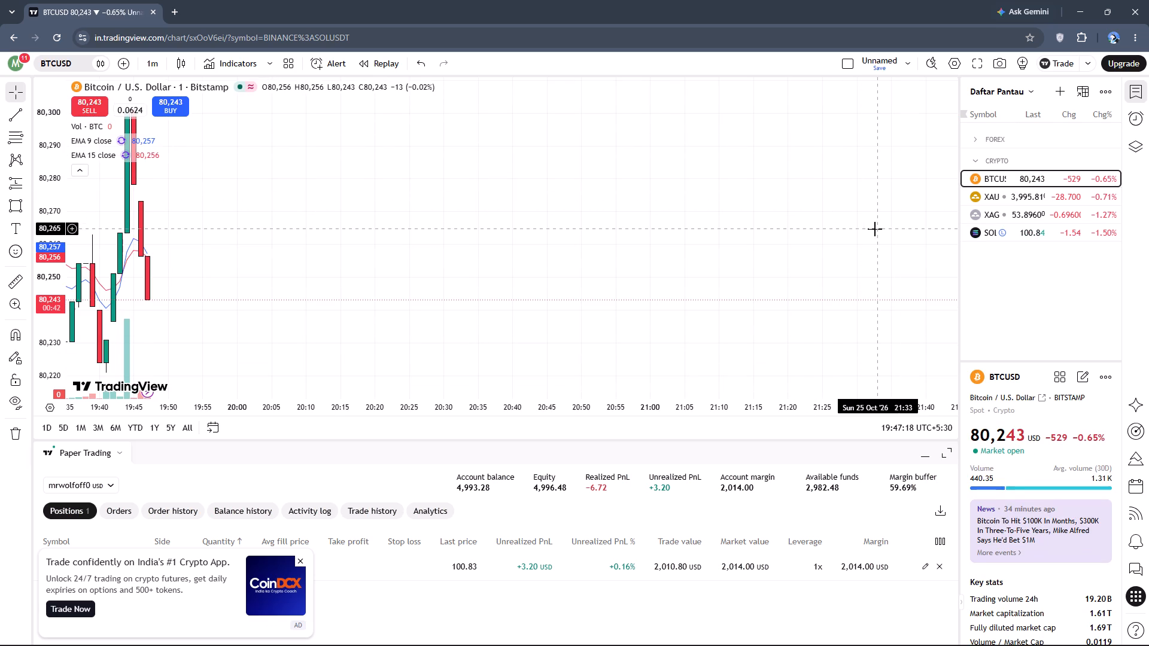
pyautogui.moveTo(875, 229); pyautogui.dragTo(903, 259)
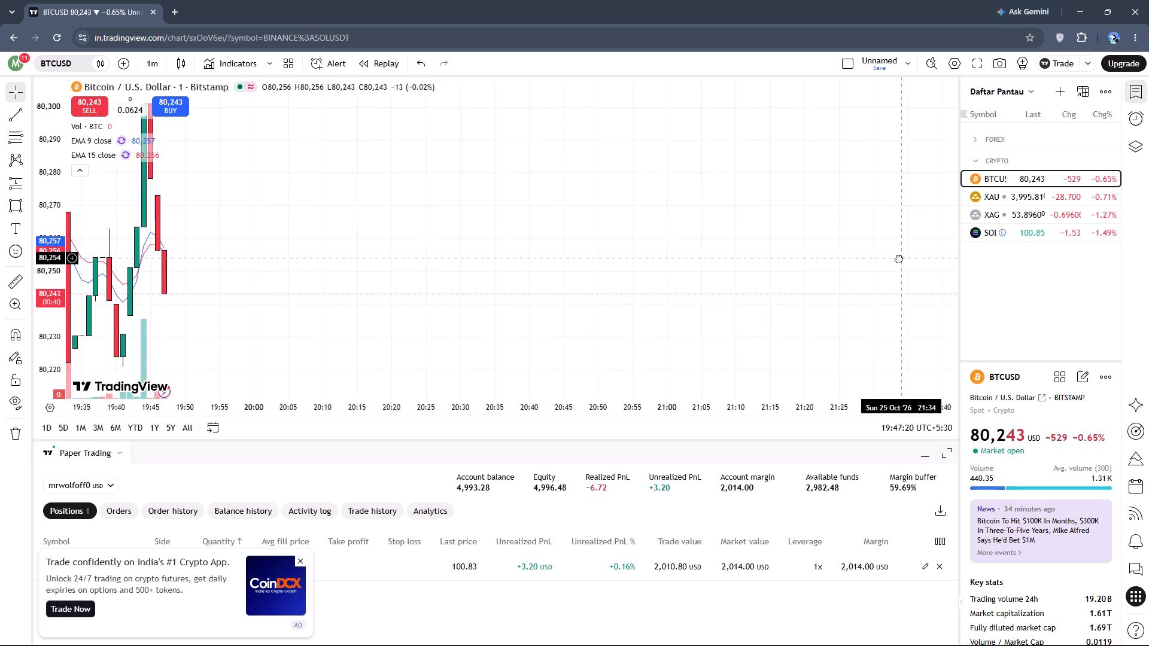
pyautogui.moveTo(903, 259); pyautogui.dragTo(904, 259)
pyautogui.click(992, 233)
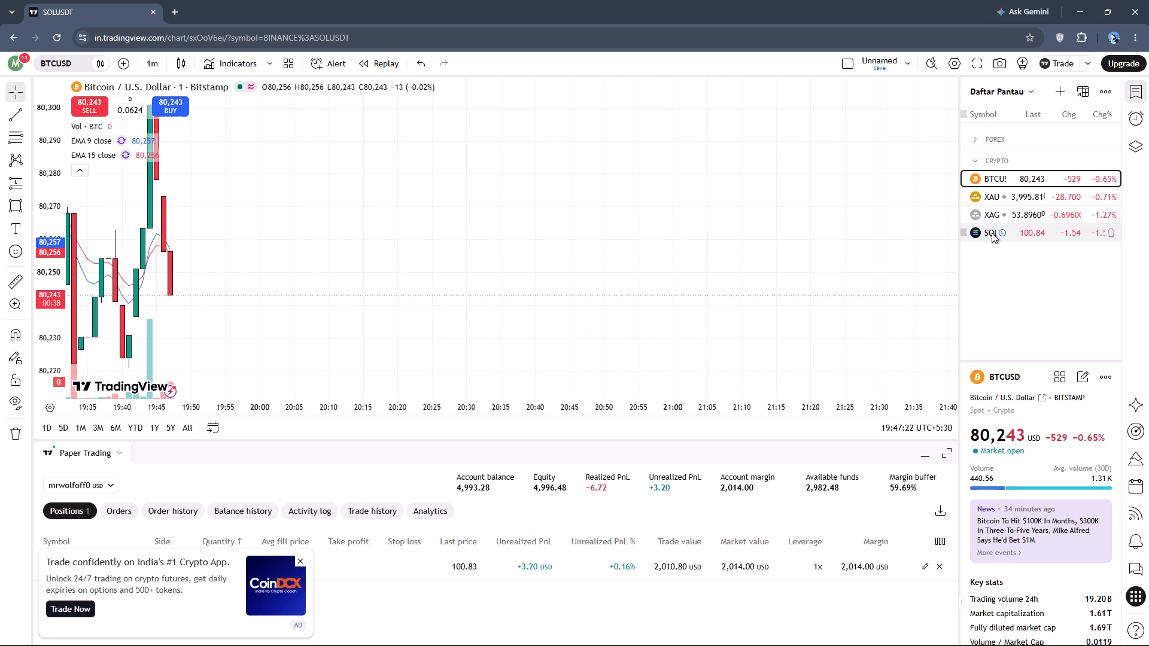
# Extend the end of the 100.65 to 100.70 support zone on SOLUSDT to about 21:18.
pyautogui.moveTo(827, 282); pyautogui.dragTo(768, 260)
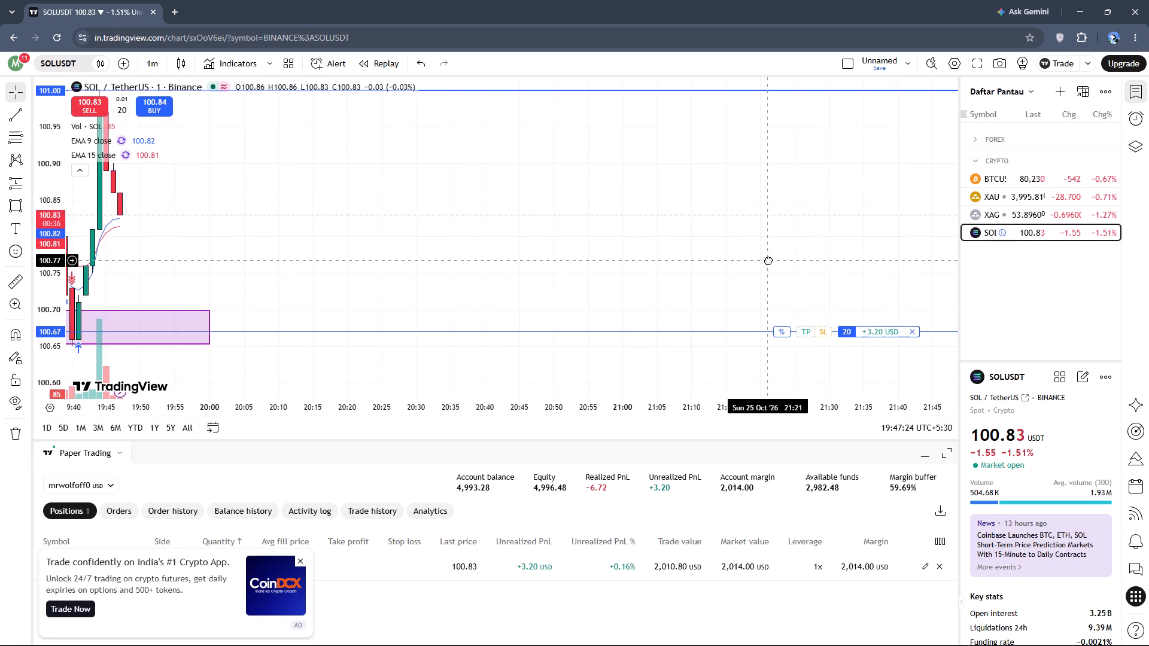
pyautogui.moveTo(768, 260); pyautogui.dragTo(737, 279)
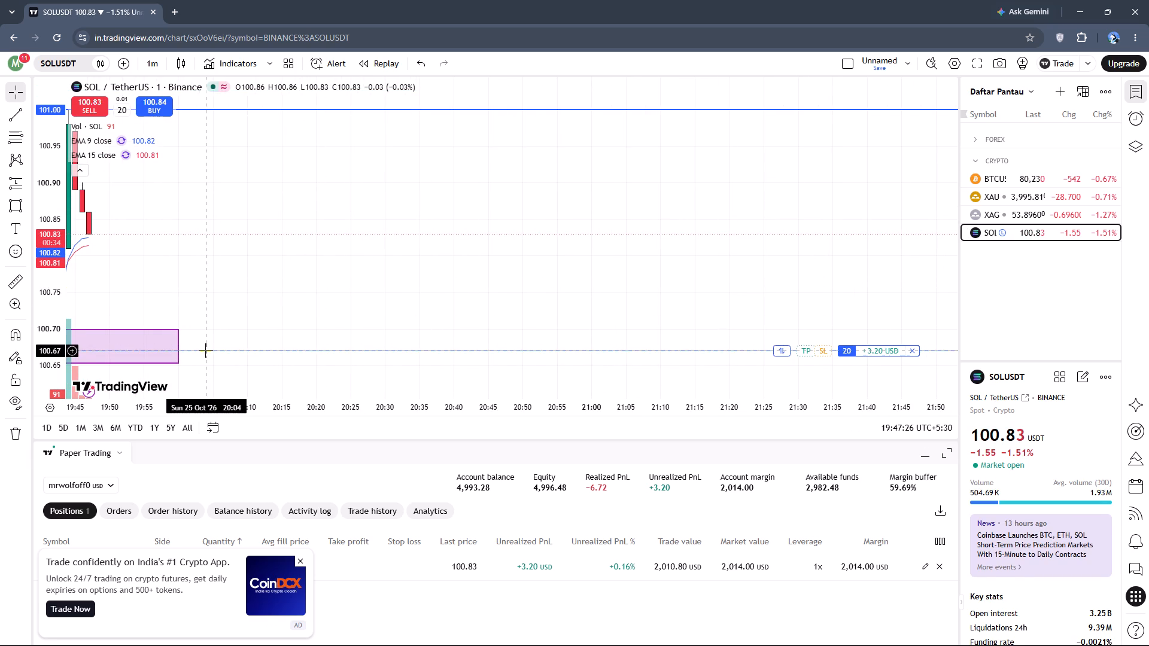
pyautogui.moveTo(177, 349); pyautogui.dragTo(239, 345)
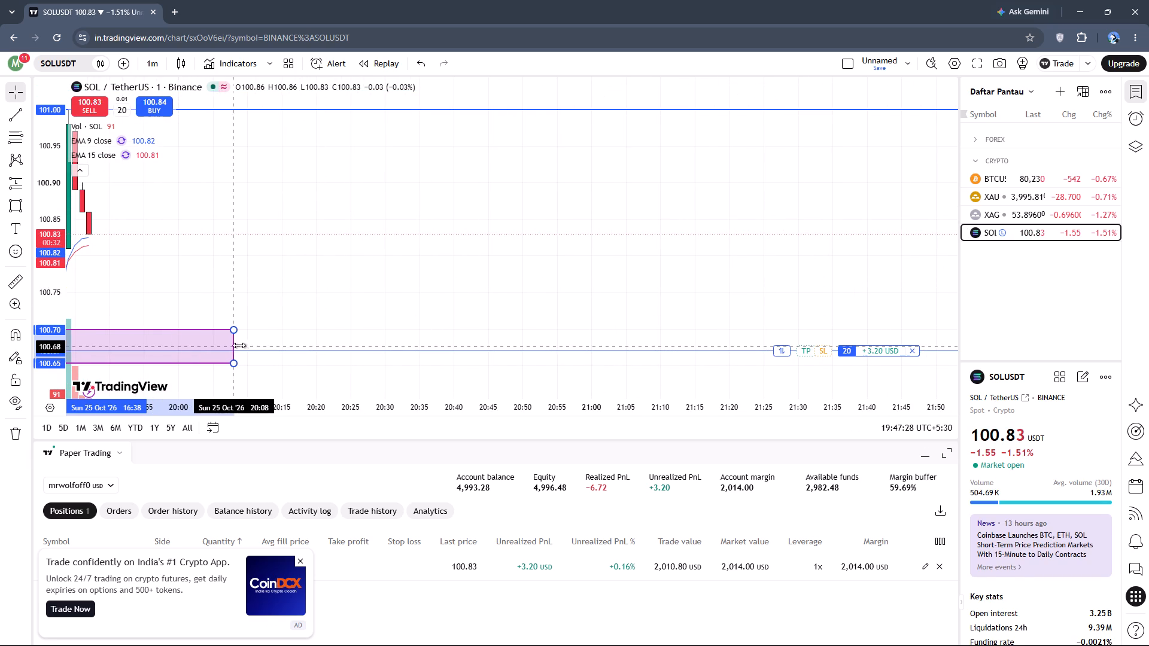
pyautogui.moveTo(239, 345); pyautogui.dragTo(717, 339)
pyautogui.click(633, 276)
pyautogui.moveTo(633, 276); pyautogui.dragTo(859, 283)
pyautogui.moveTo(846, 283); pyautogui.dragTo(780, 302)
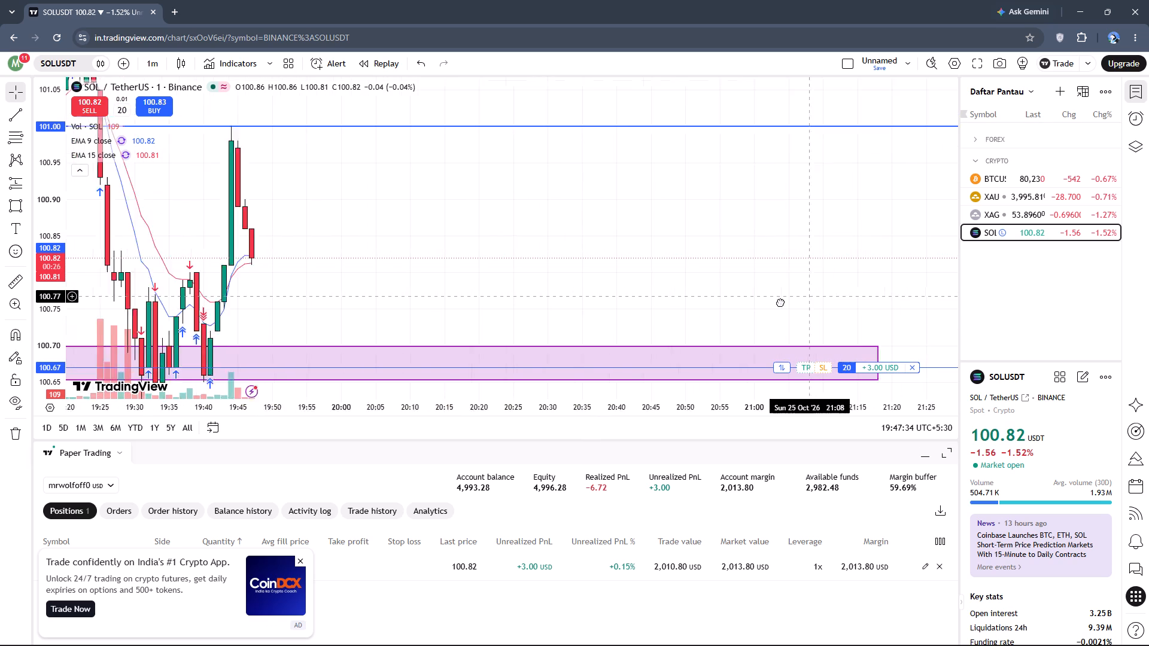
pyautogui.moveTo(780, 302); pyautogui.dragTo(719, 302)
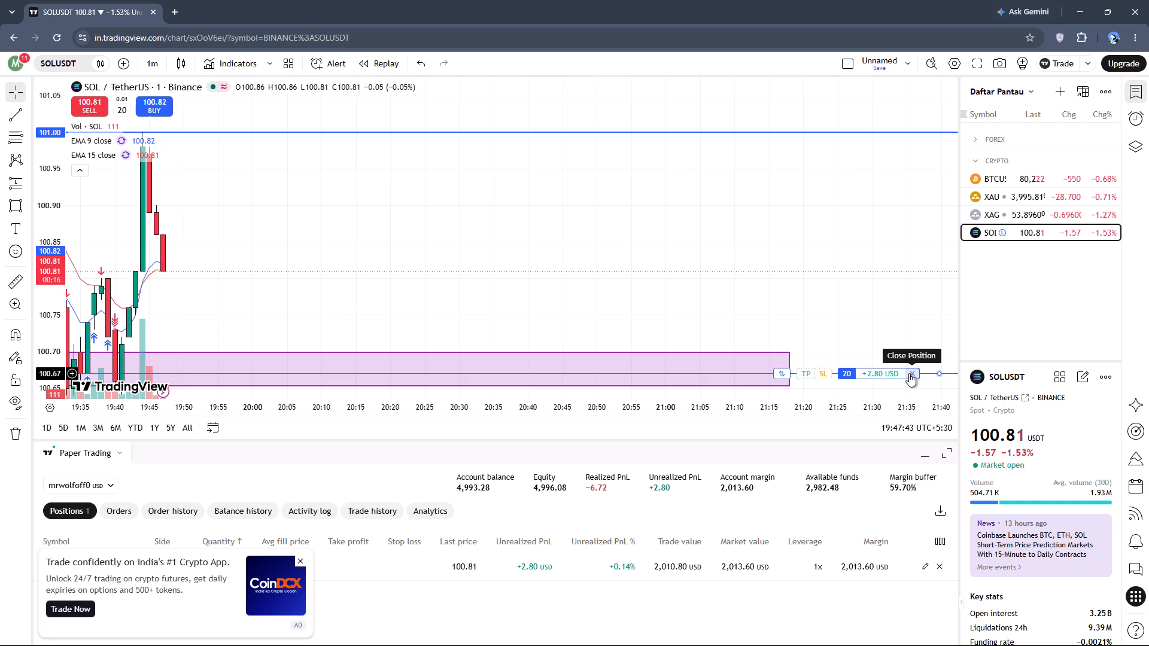
# Examine the recent price action on the XAUUSD one-minute chart, alternating with SOLUSDT and ending on SOLUSDT.
pyautogui.click(996, 199)
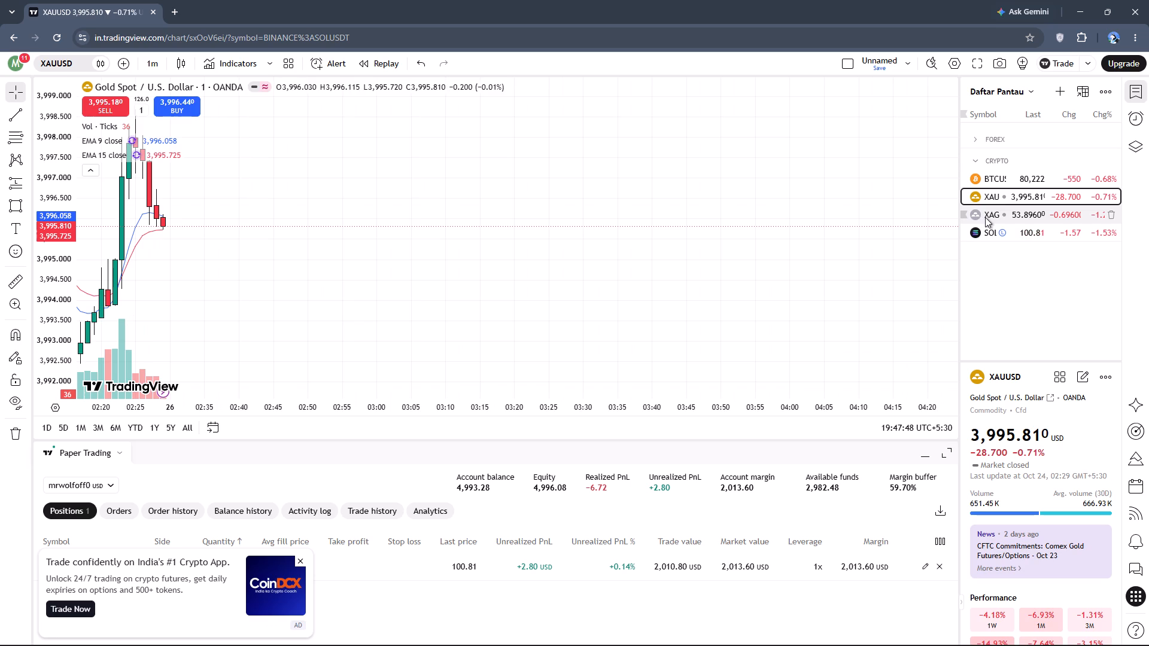
pyautogui.click(991, 227)
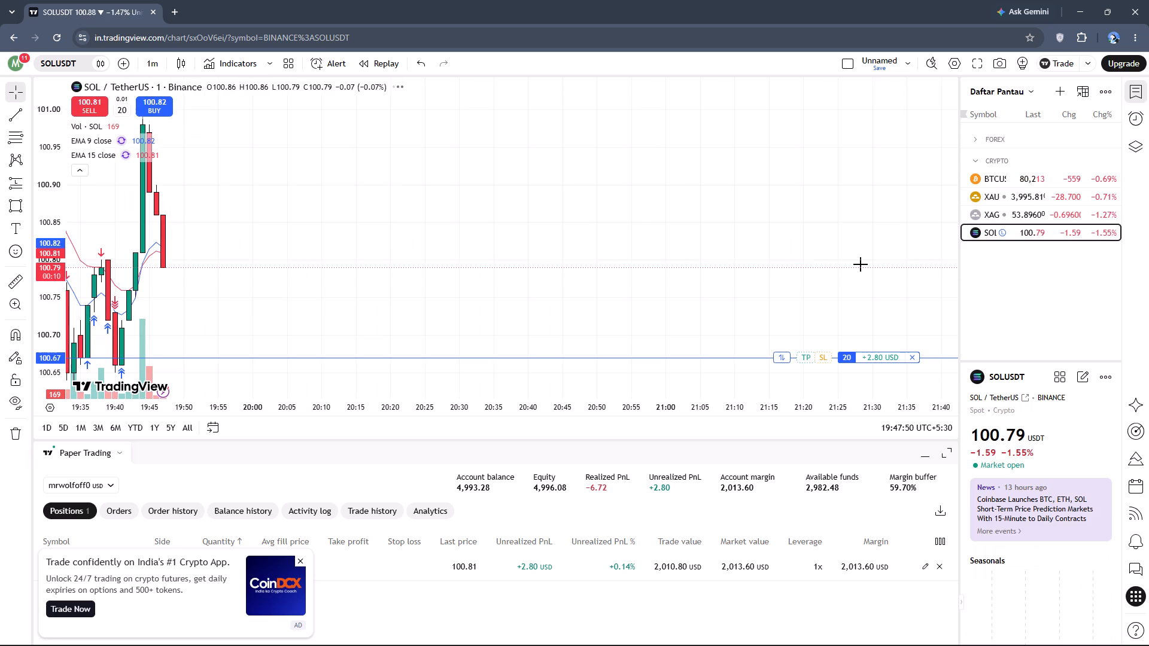
pyautogui.click(805, 285)
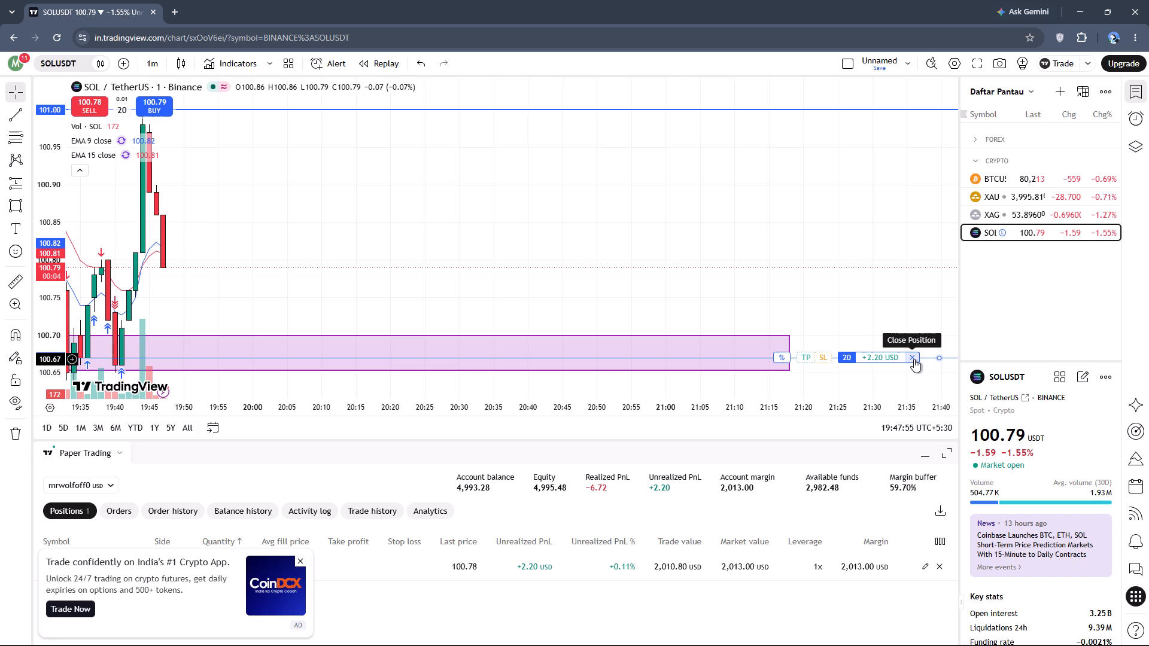
pyautogui.click(1004, 202)
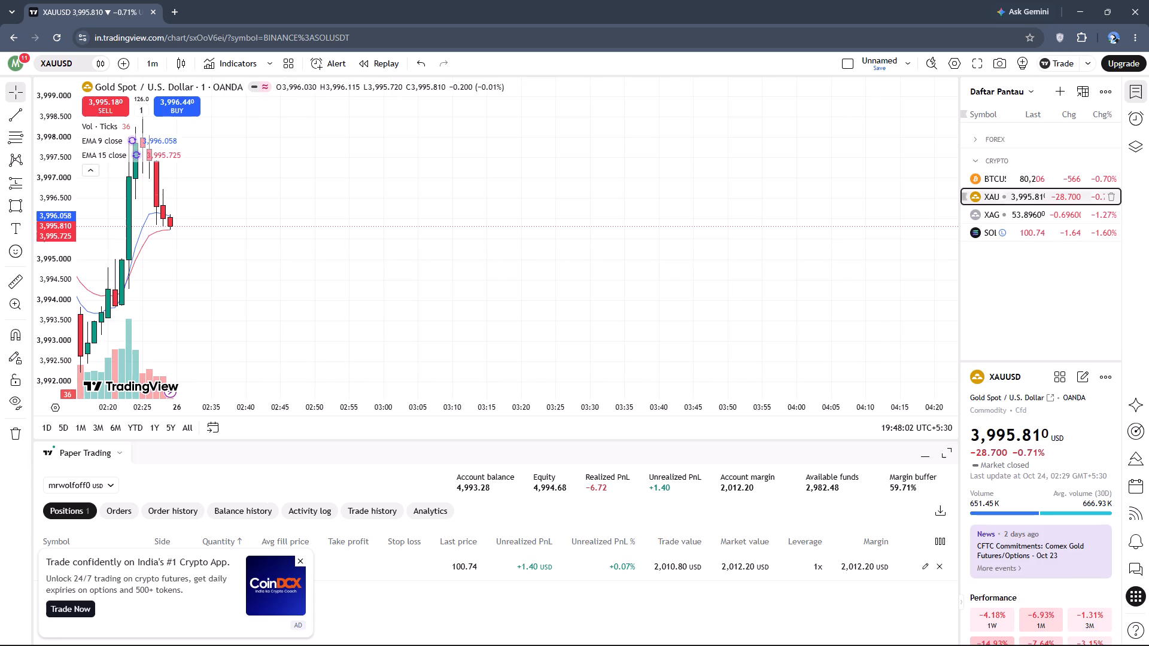
pyautogui.moveTo(712, 304); pyautogui.dragTo(780, 300)
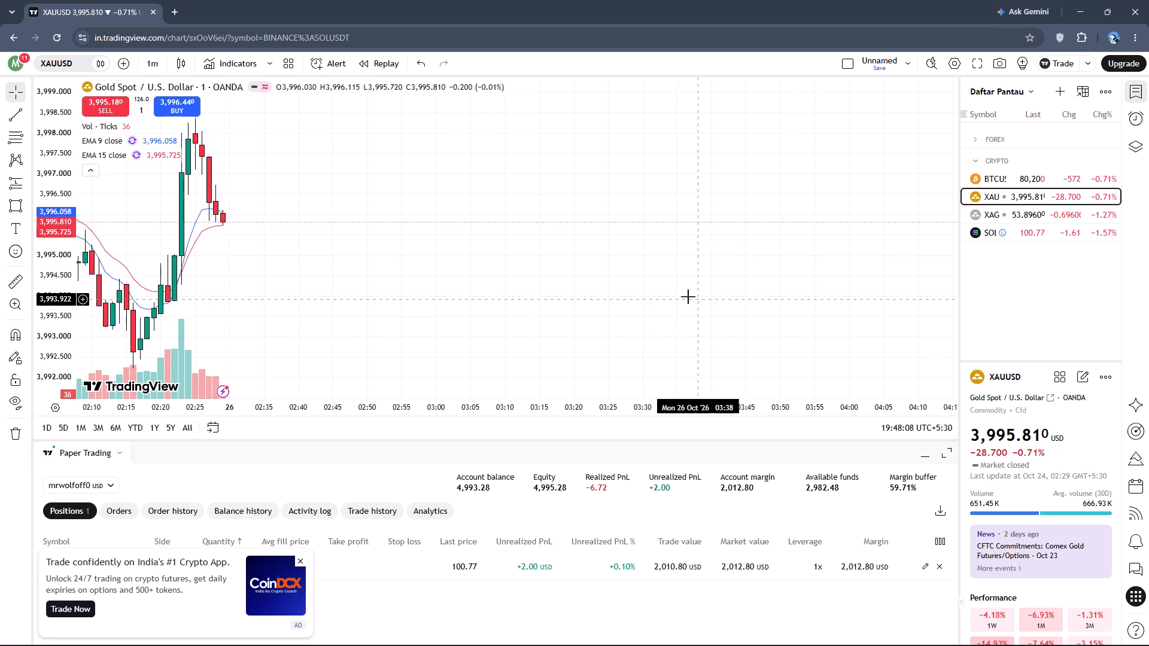
pyautogui.moveTo(687, 295); pyautogui.dragTo(887, 269)
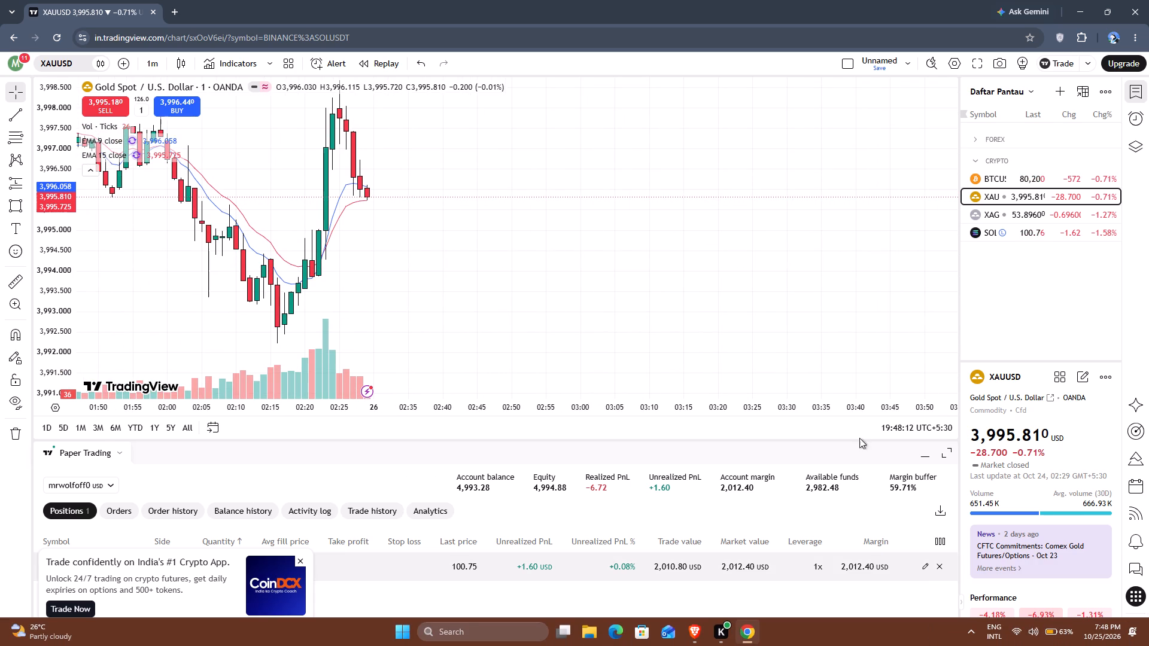
pyautogui.moveTo(678, 306); pyautogui.dragTo(592, 318)
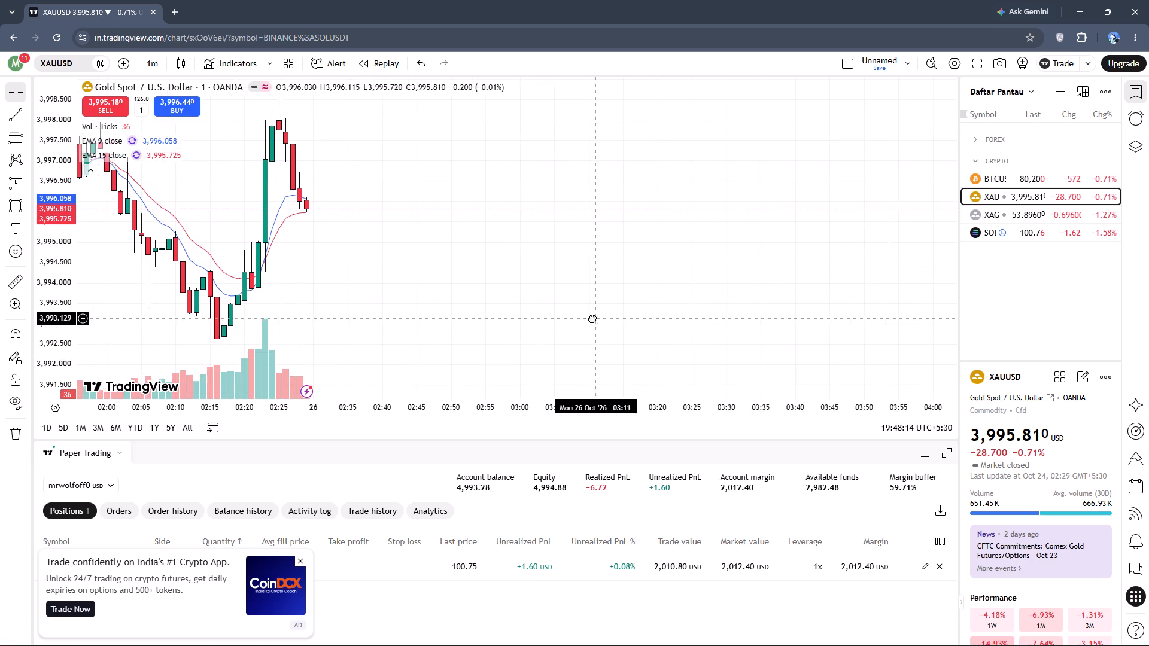
pyautogui.moveTo(592, 318); pyautogui.dragTo(410, 294)
pyautogui.moveTo(410, 294); pyautogui.dragTo(716, 327)
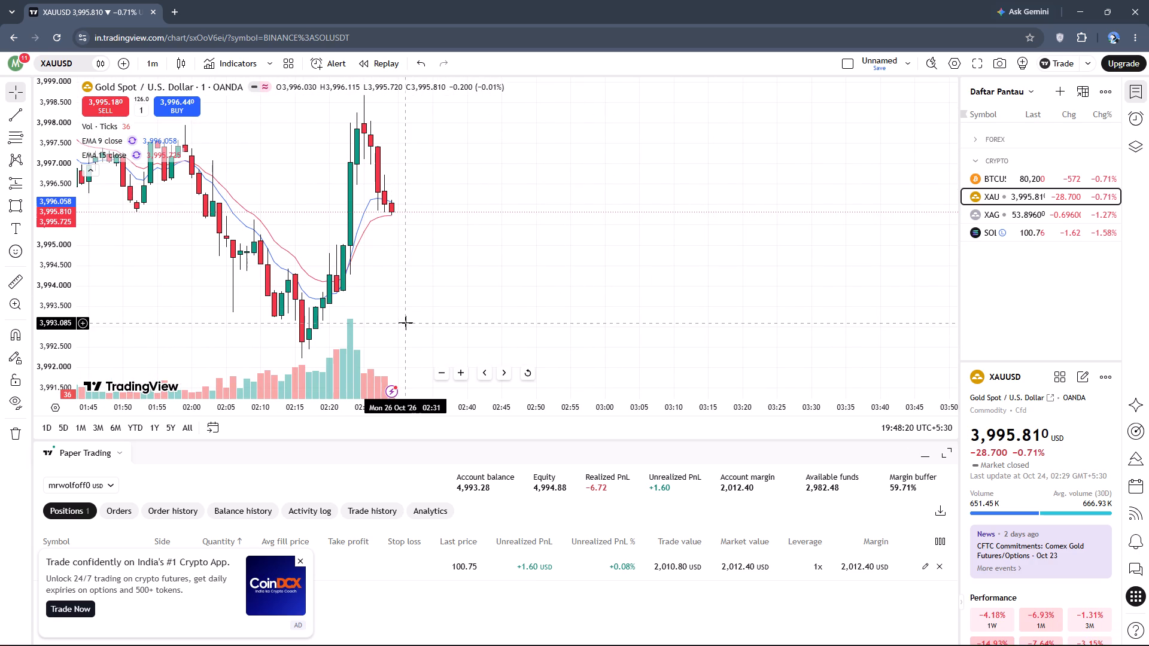
pyautogui.click(983, 236)
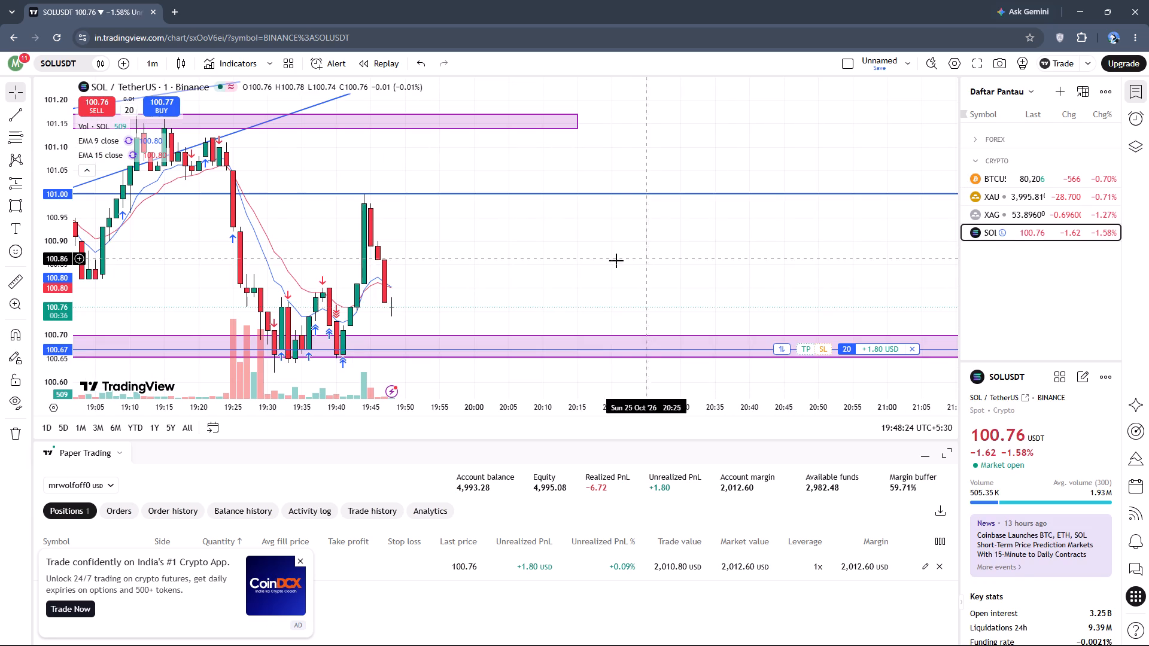
pyautogui.moveTo(566, 260); pyautogui.dragTo(430, 233)
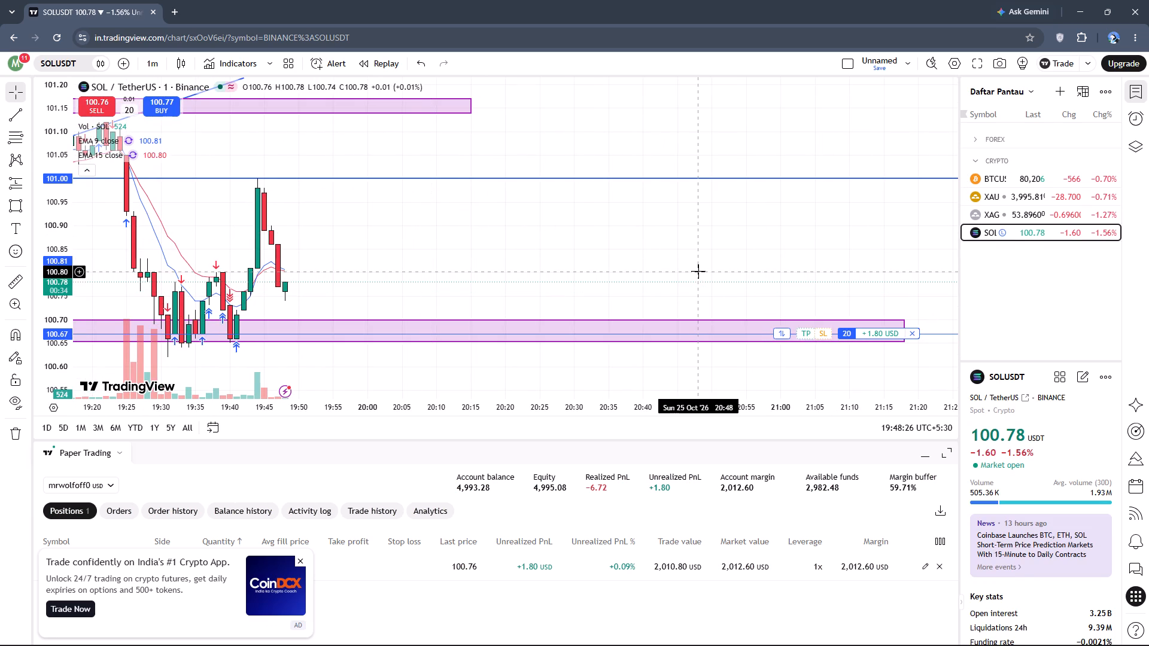
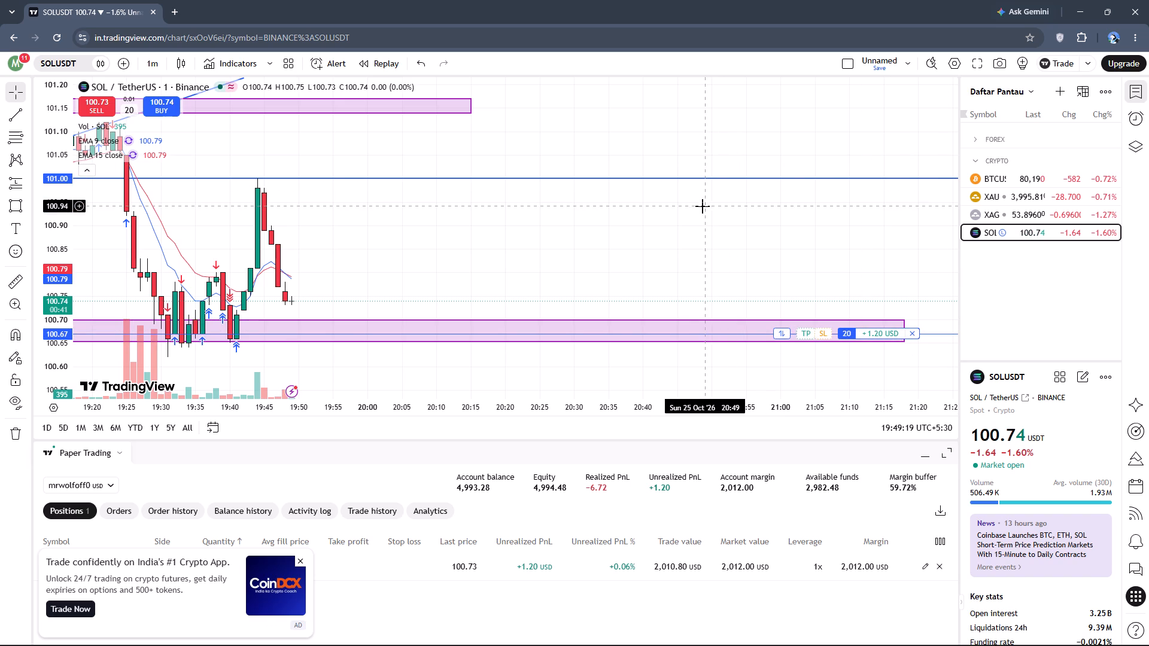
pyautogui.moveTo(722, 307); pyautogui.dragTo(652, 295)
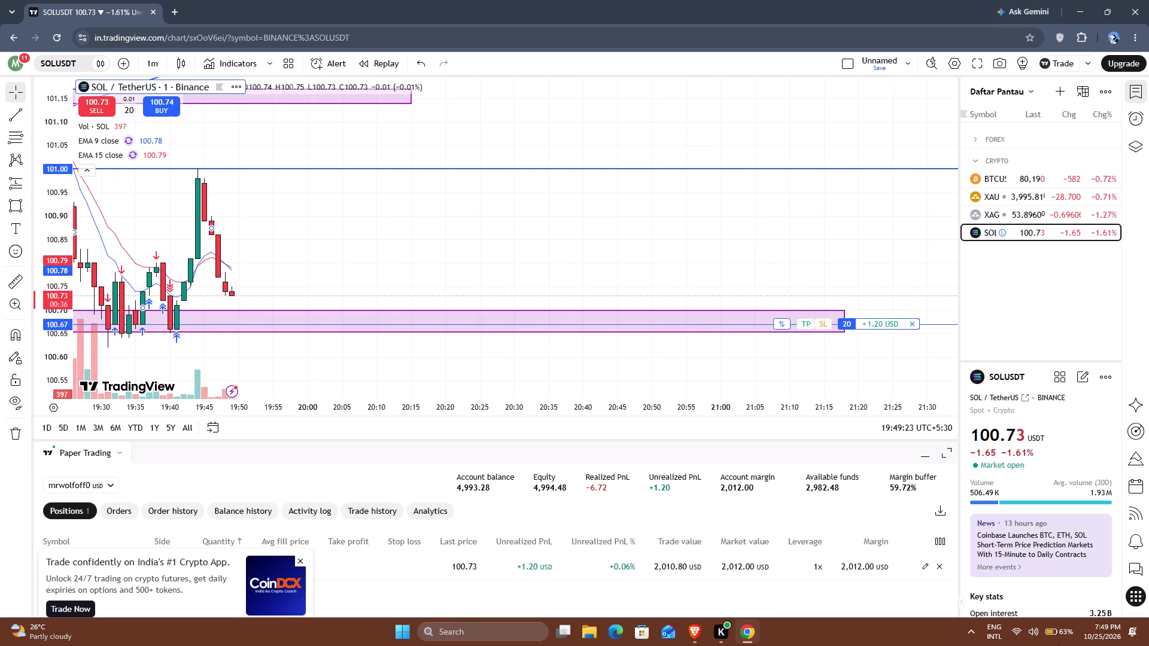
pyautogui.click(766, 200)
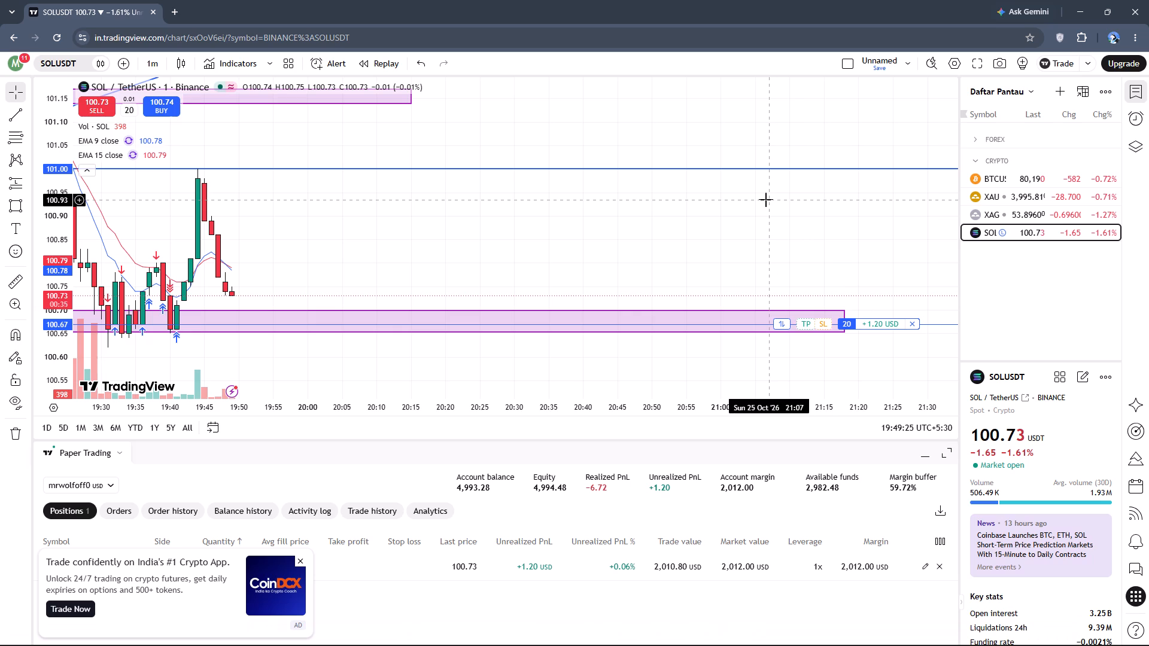
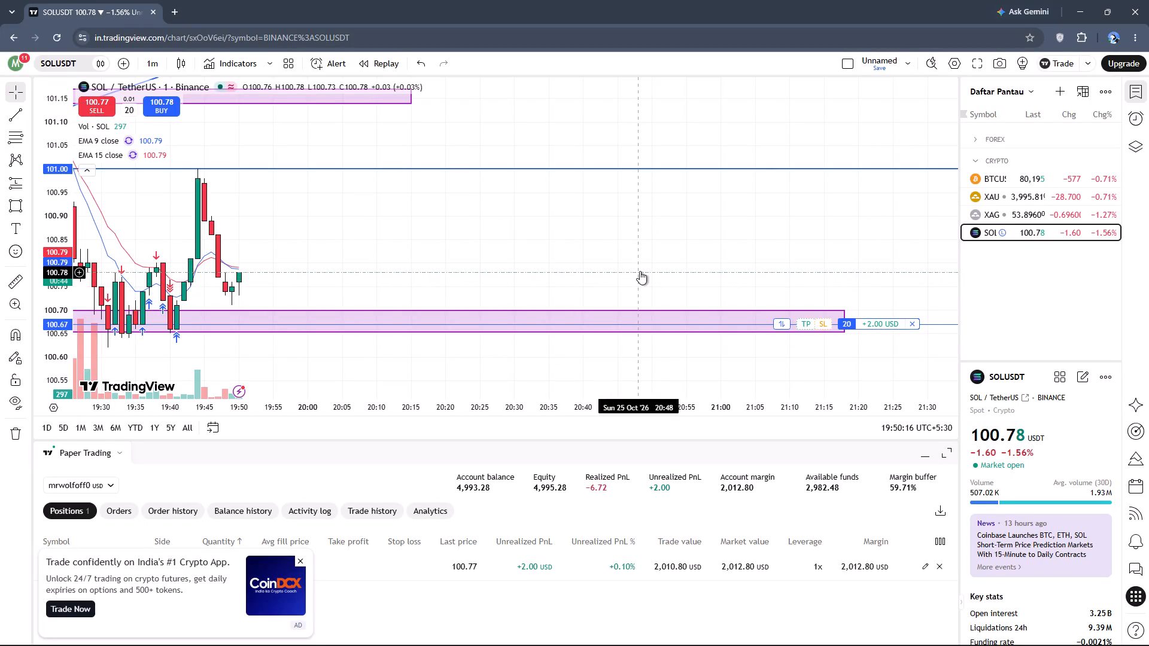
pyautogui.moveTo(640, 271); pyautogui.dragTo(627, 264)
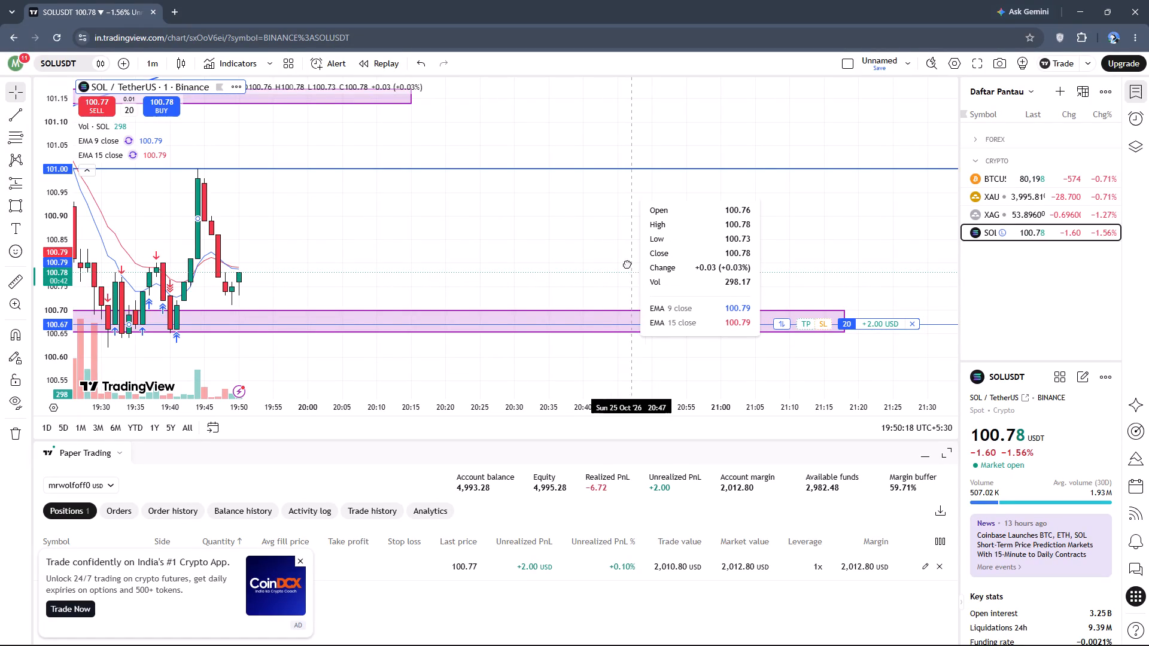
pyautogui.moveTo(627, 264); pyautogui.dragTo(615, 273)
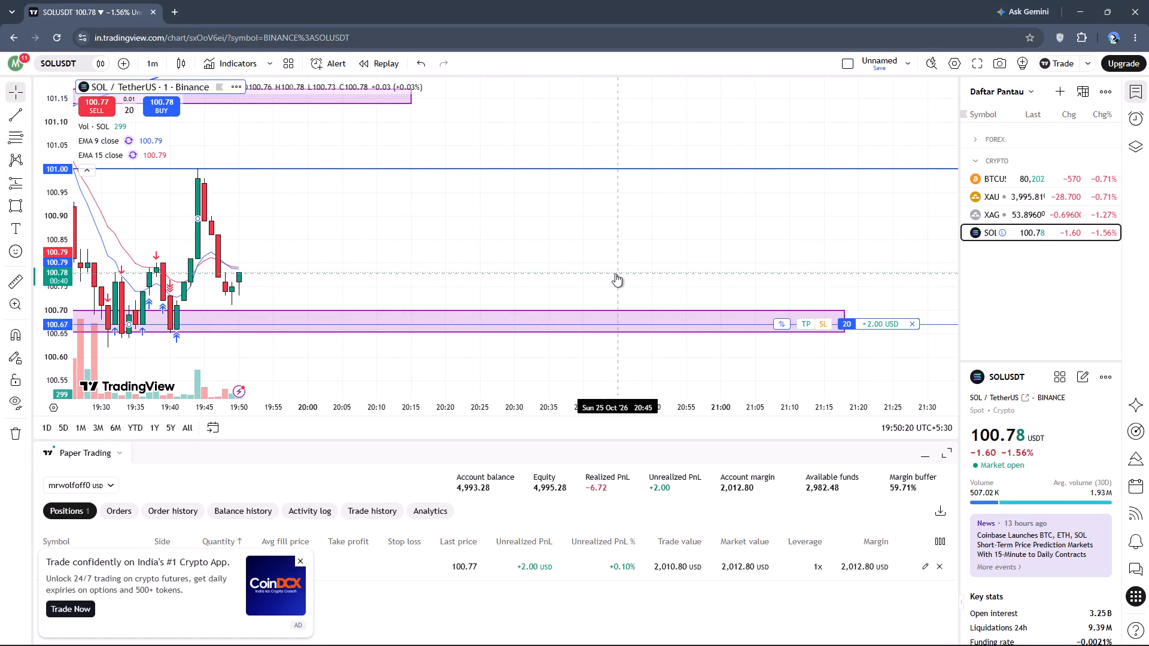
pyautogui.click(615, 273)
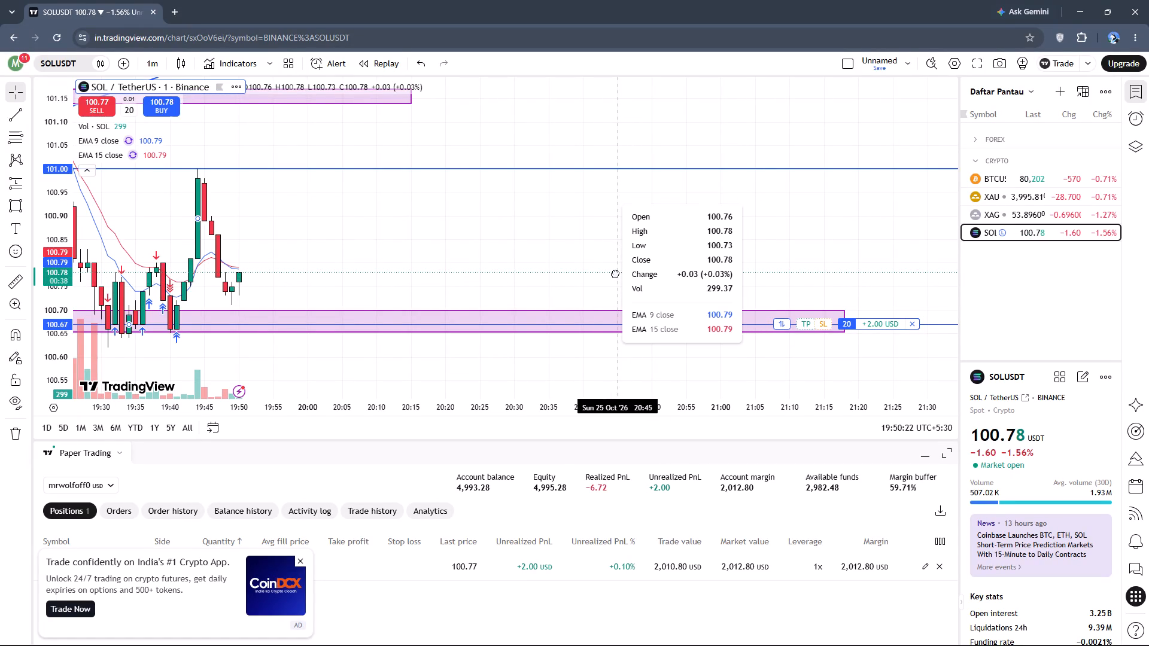
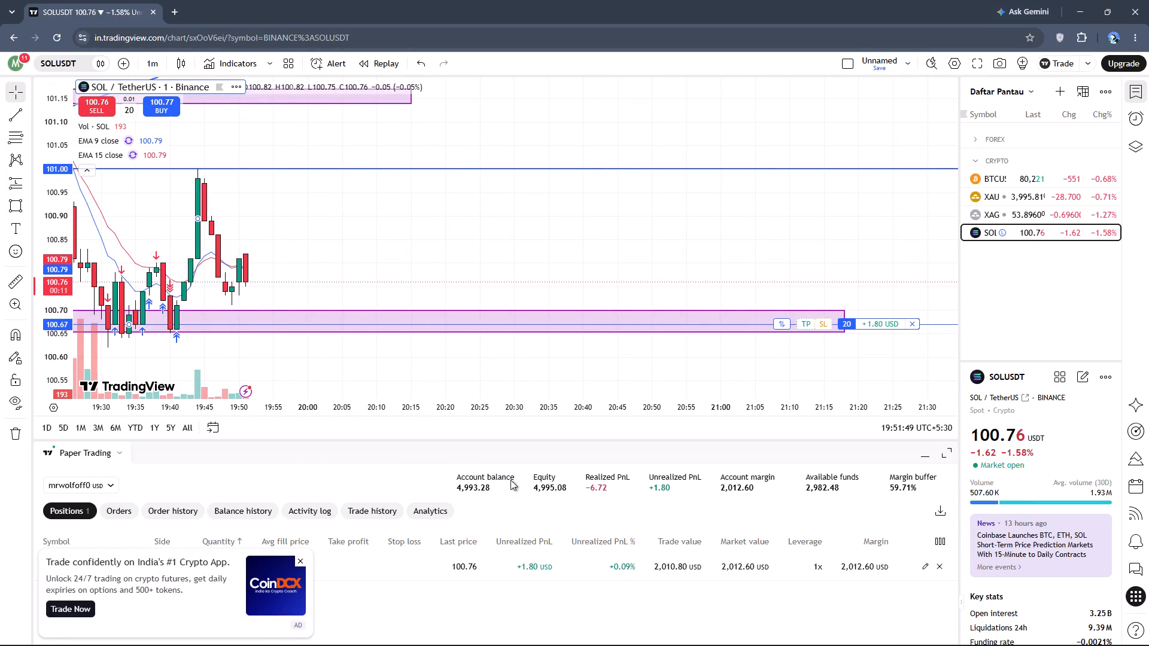
# Open the Paper Trading trading settings and examine the general options, the appearance options and the template choices.
pyautogui.click(118, 458)
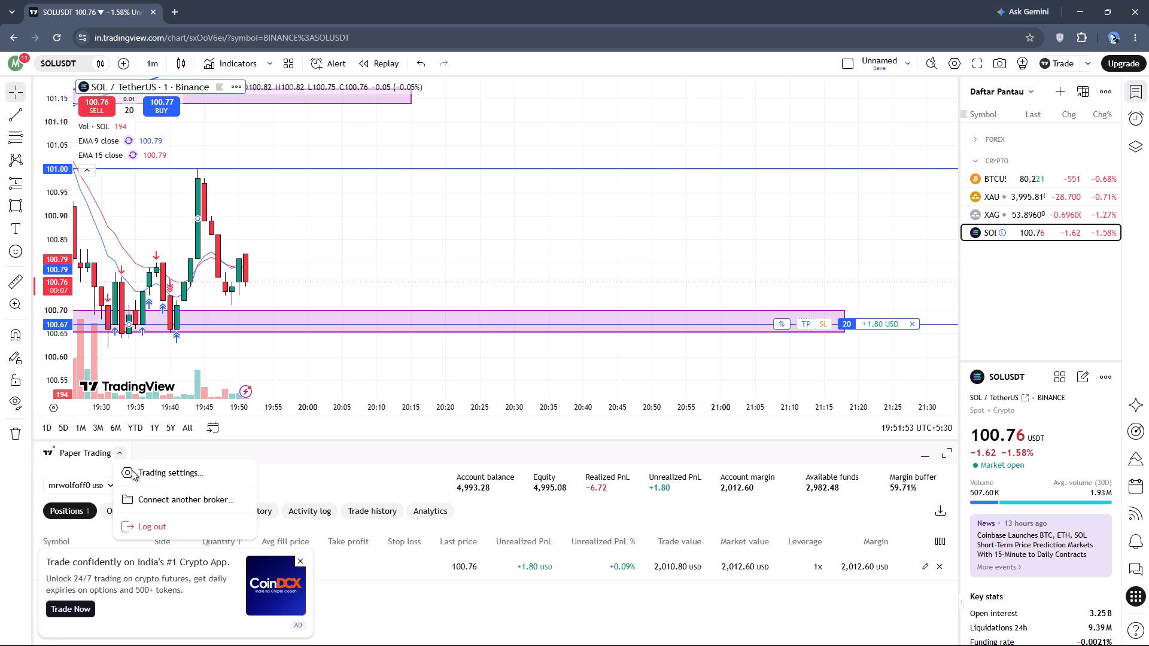
pyautogui.click(132, 470)
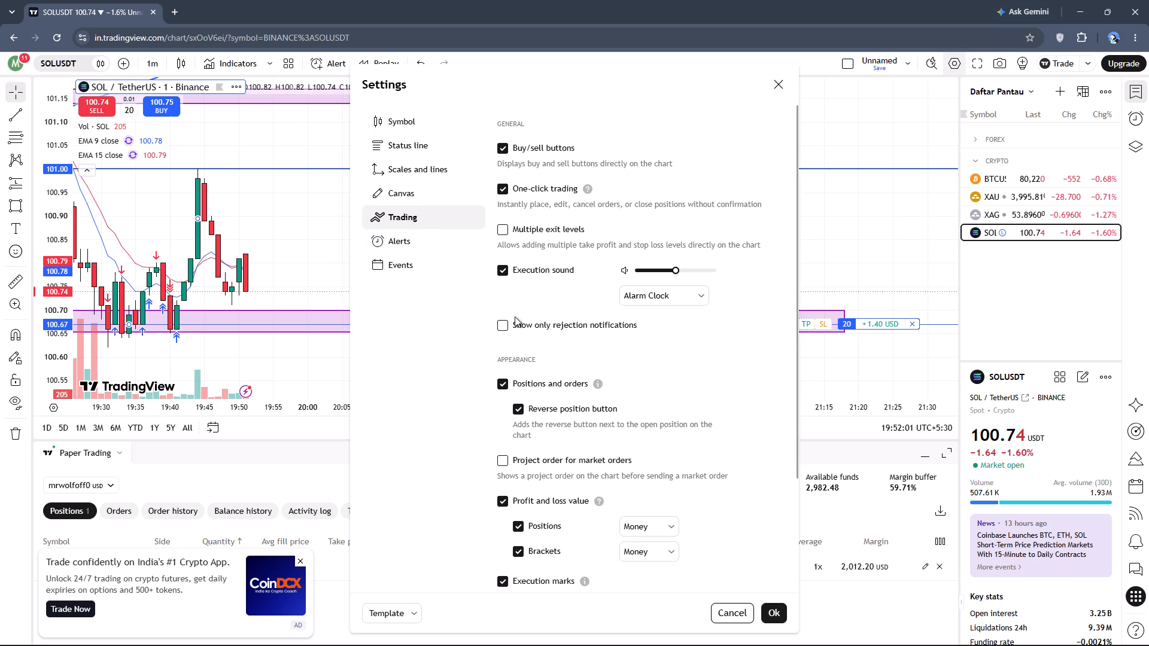
pyautogui.scroll(-5, 534, 352)
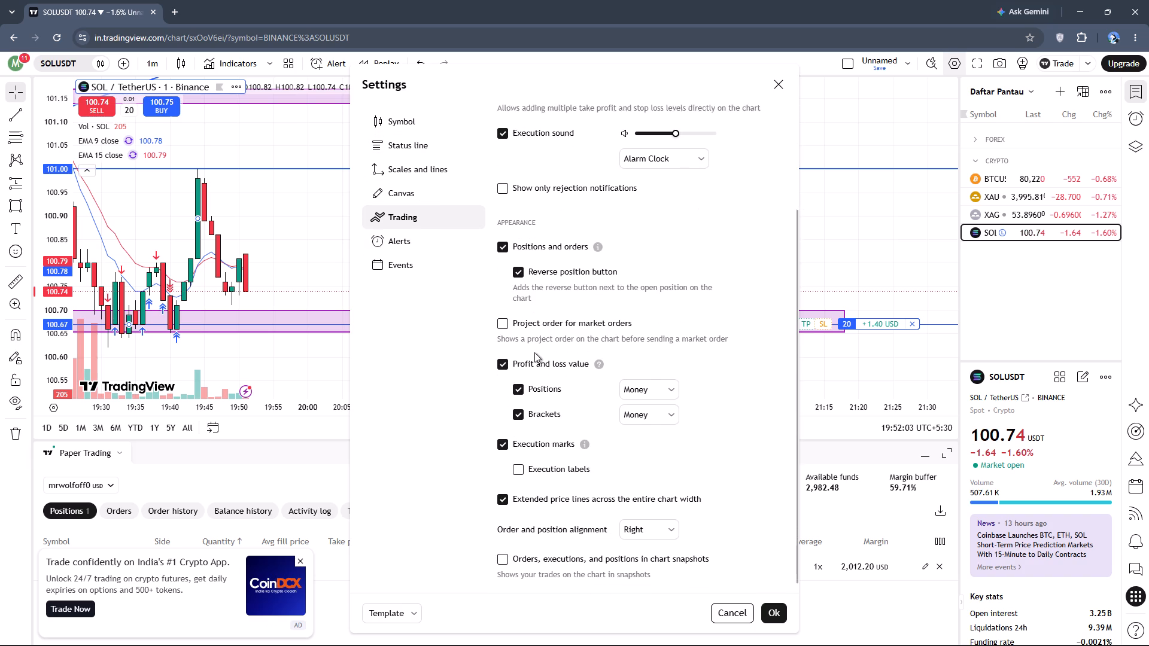
pyautogui.scroll(-3, 534, 352)
pyautogui.scroll(2, 534, 352)
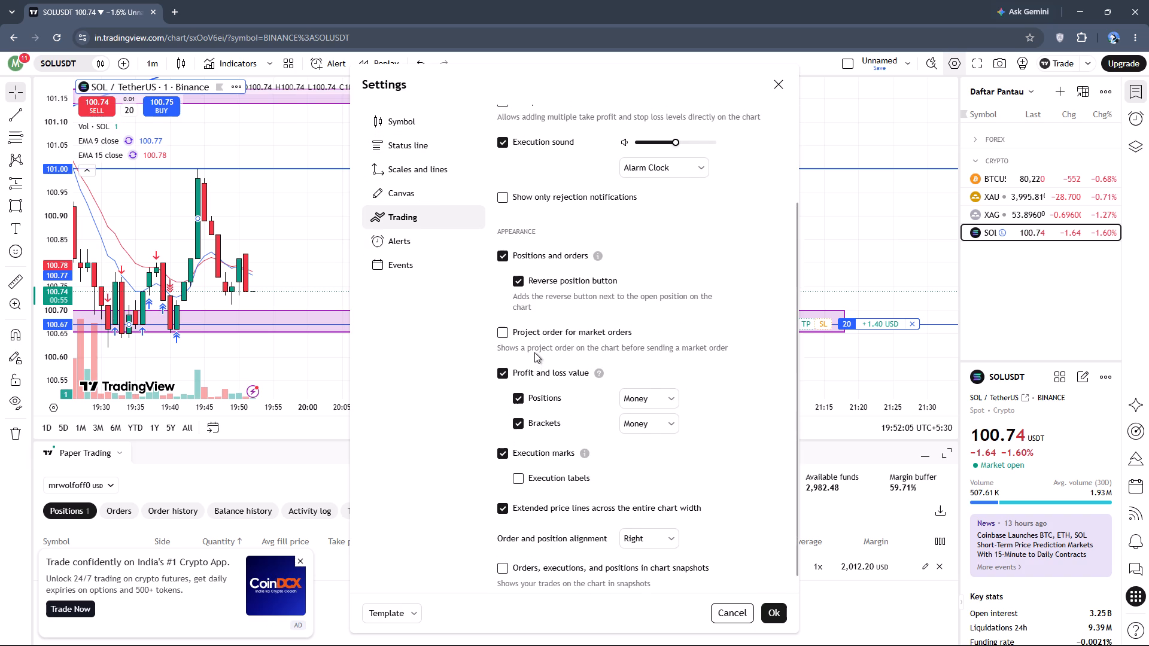
pyautogui.scroll(3, 534, 352)
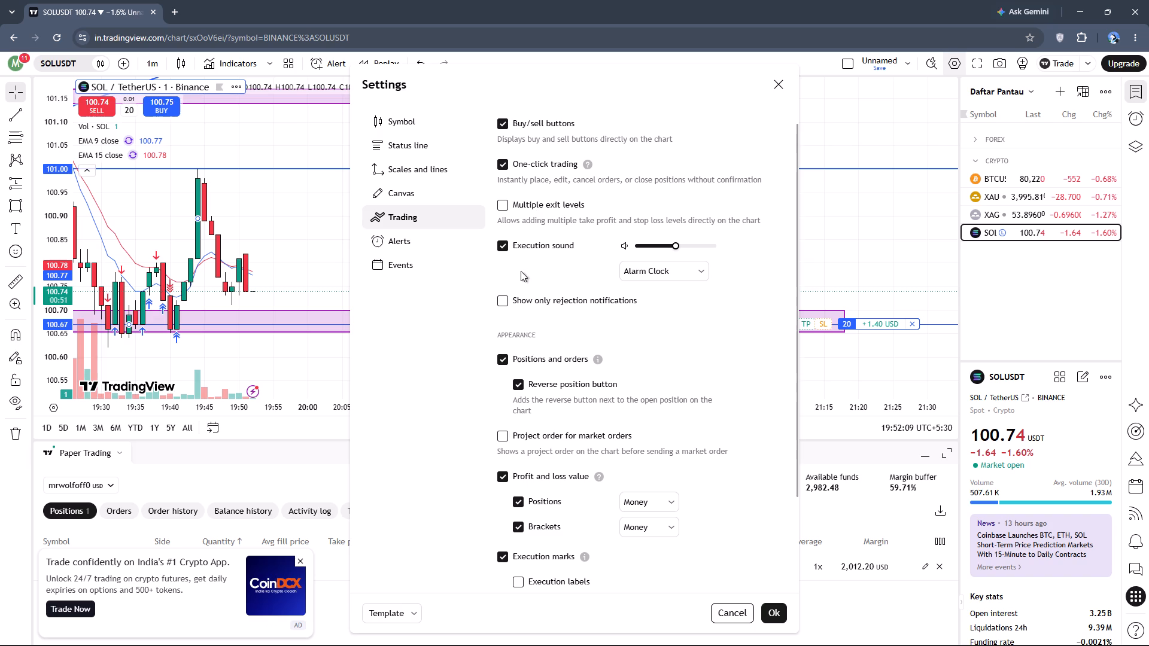
pyautogui.scroll(-1, 543, 354)
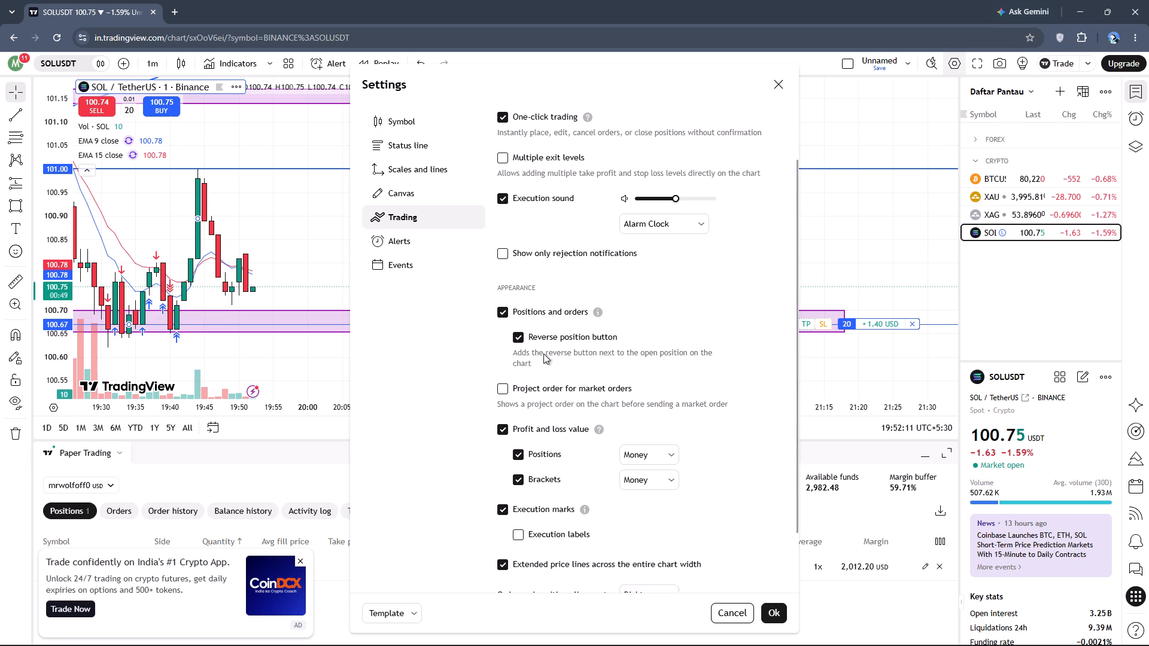
pyautogui.scroll(-3, 543, 354)
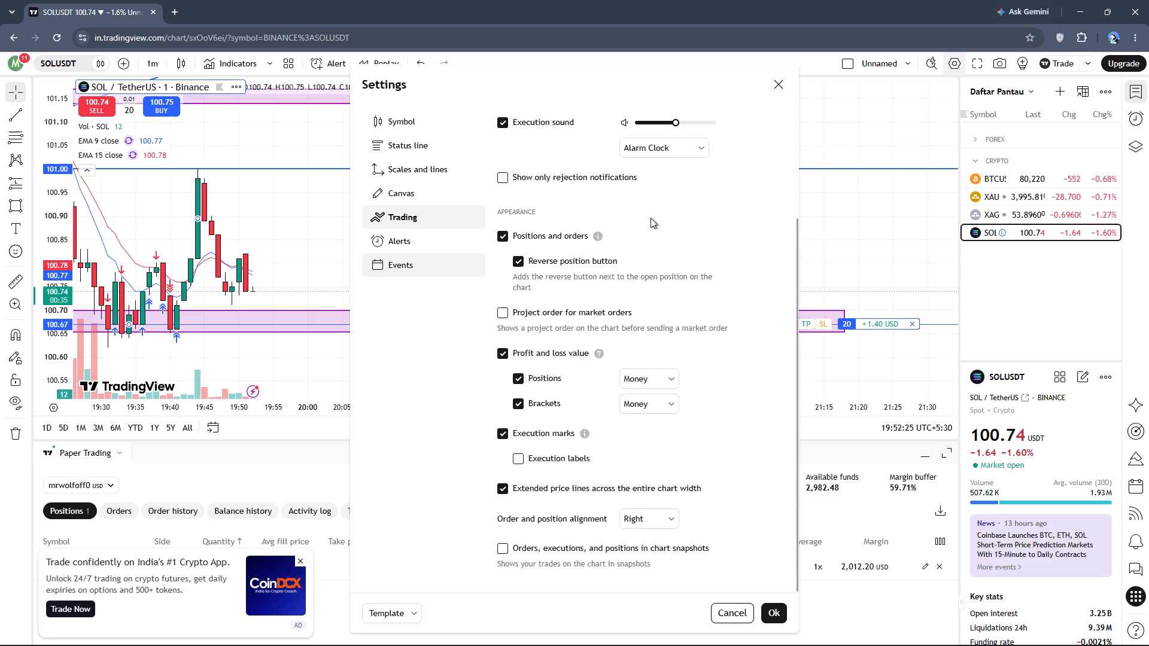
pyautogui.click(401, 610)
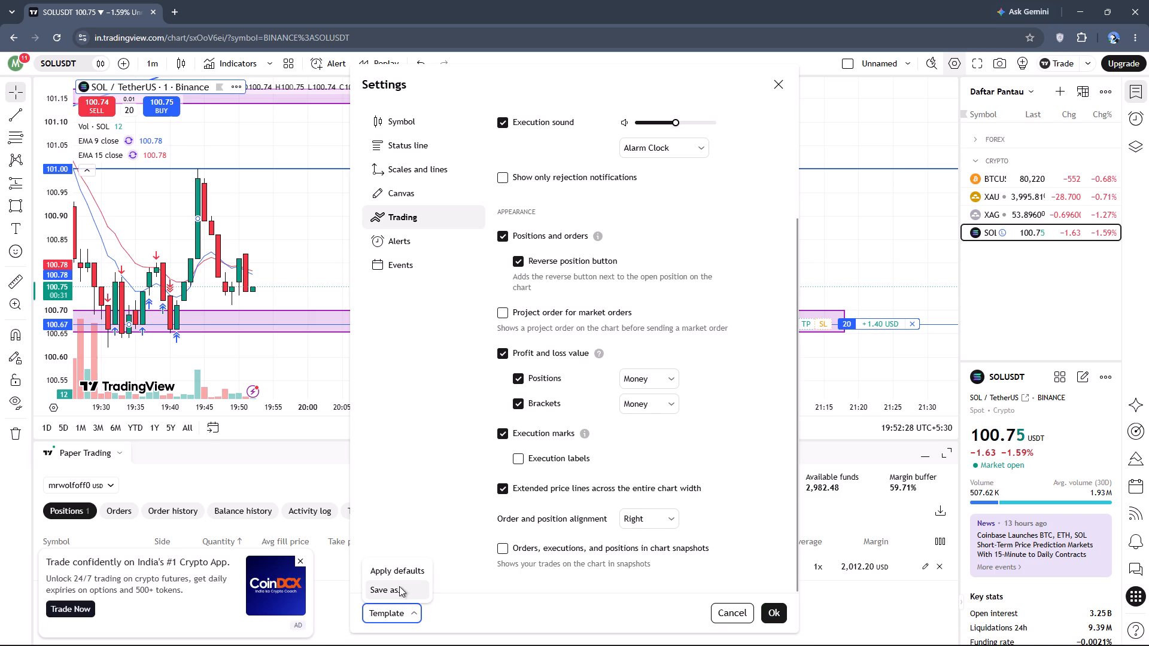
pyautogui.click(408, 457)
pyautogui.scroll(4, 543, 396)
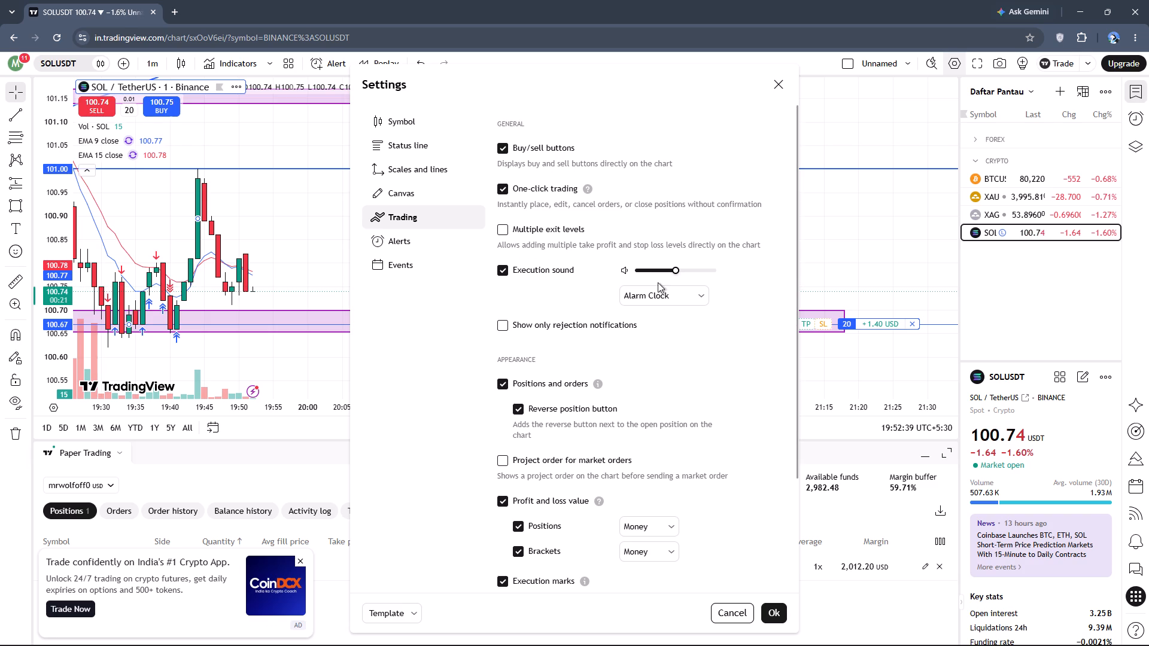
pyautogui.scroll(-1, 628, 340)
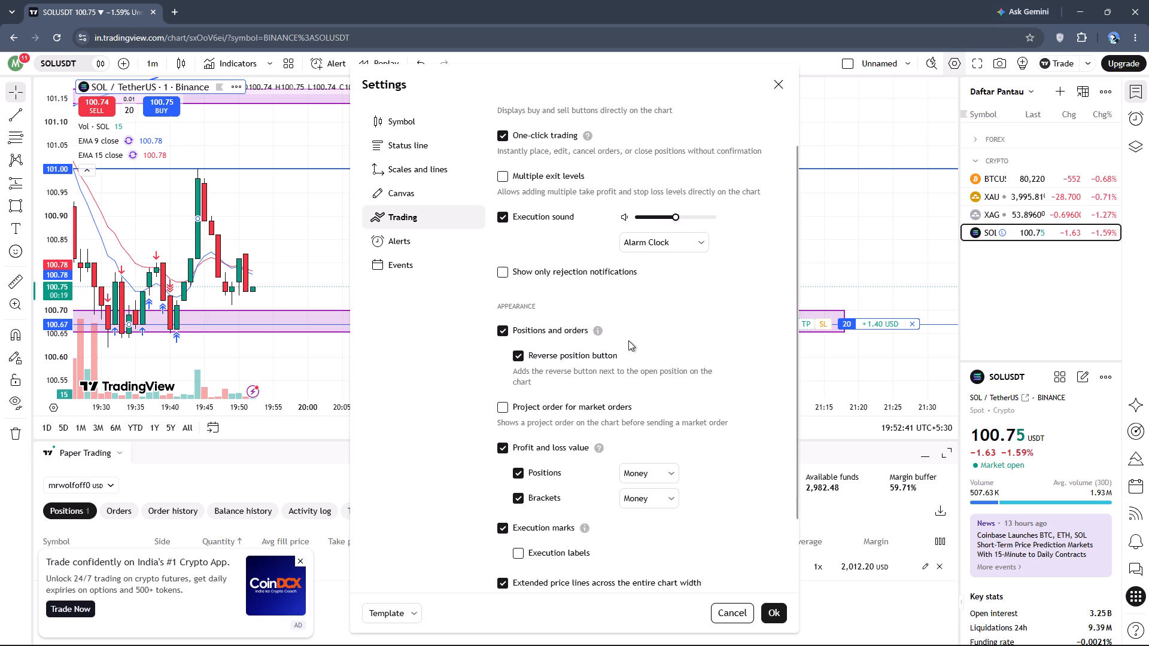
pyautogui.scroll(-2, 628, 340)
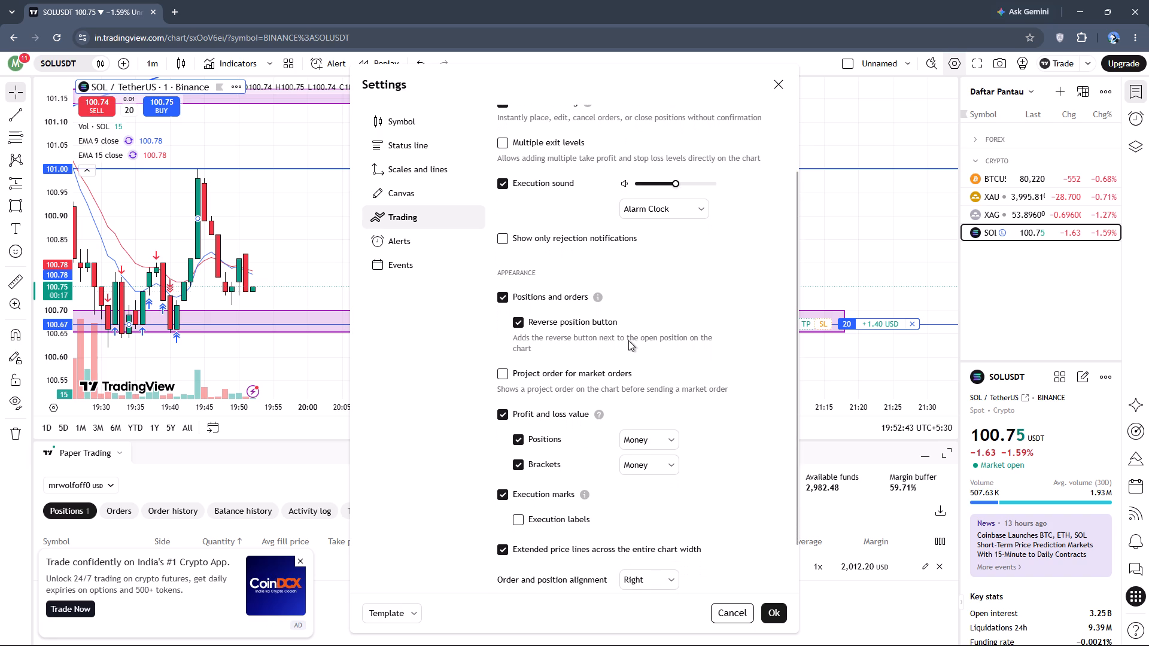
pyautogui.scroll(-1, 628, 340)
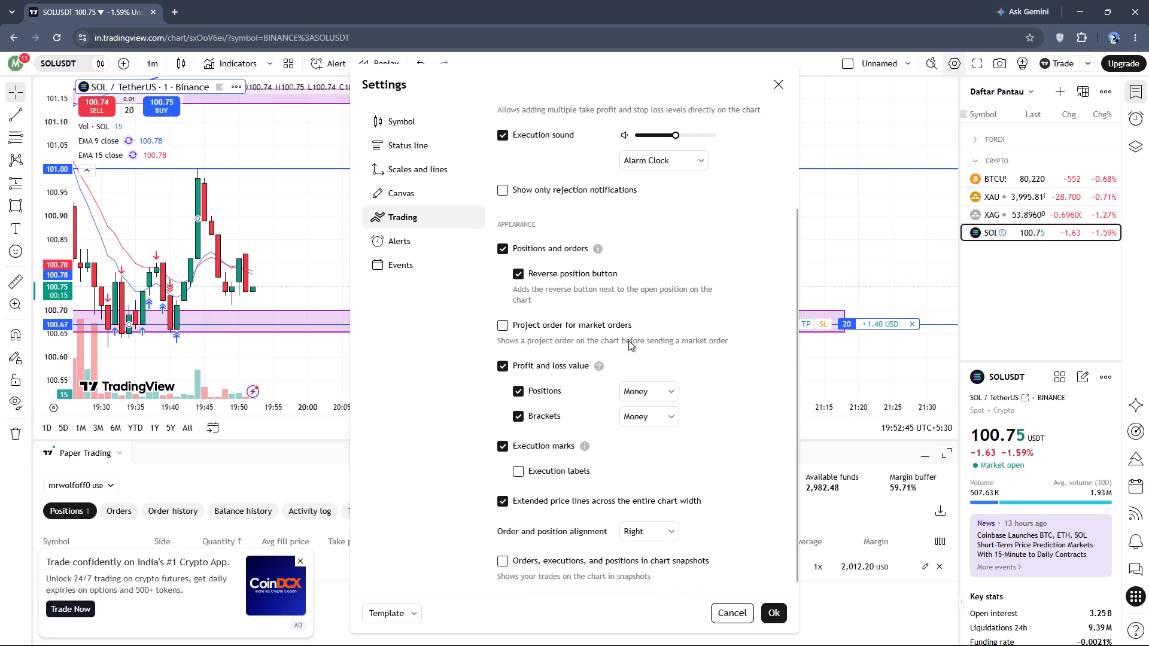
pyautogui.scroll(-1, 628, 340)
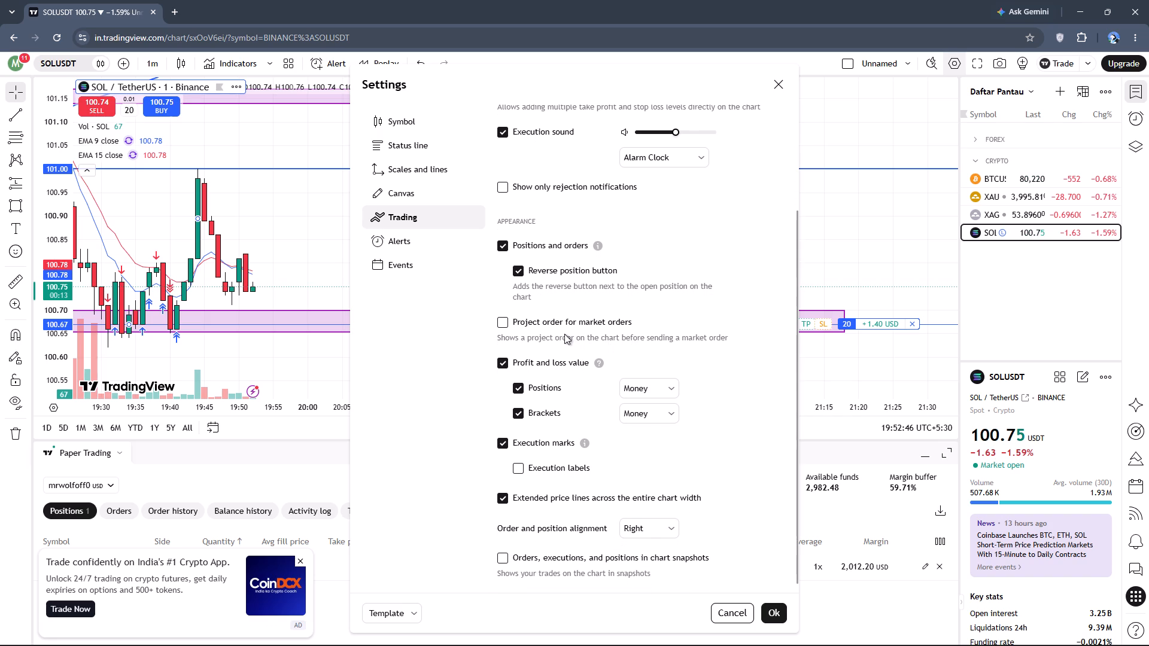
pyautogui.scroll(-1, 631, 418)
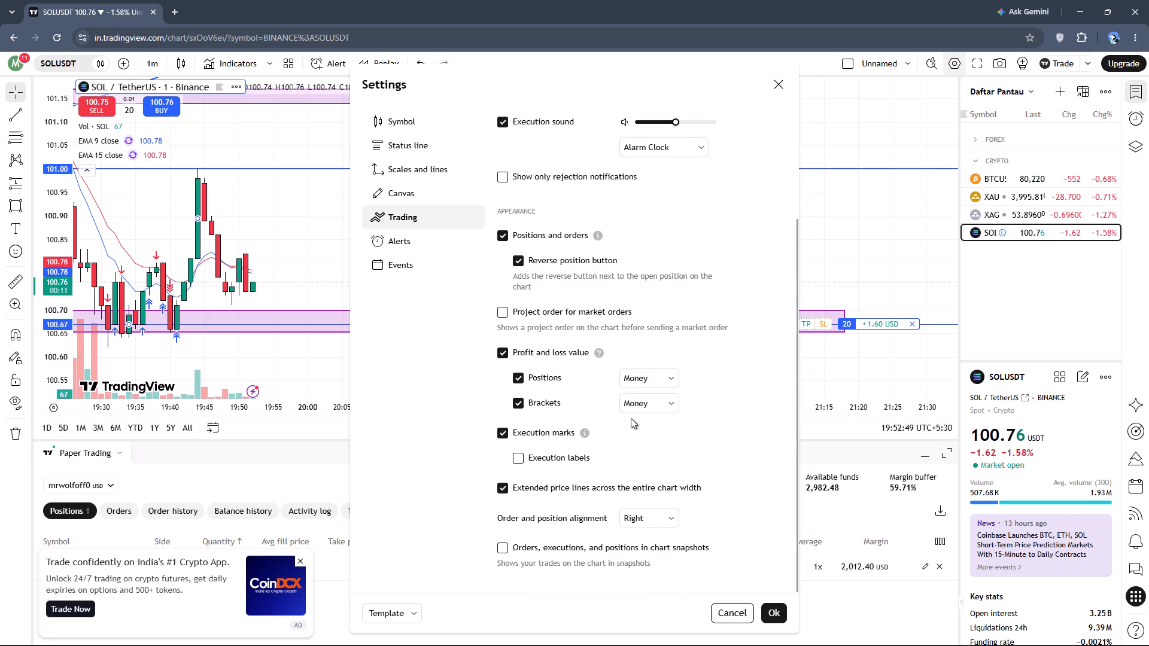
pyautogui.scroll(-1, 631, 418)
pyautogui.scroll(4, 625, 560)
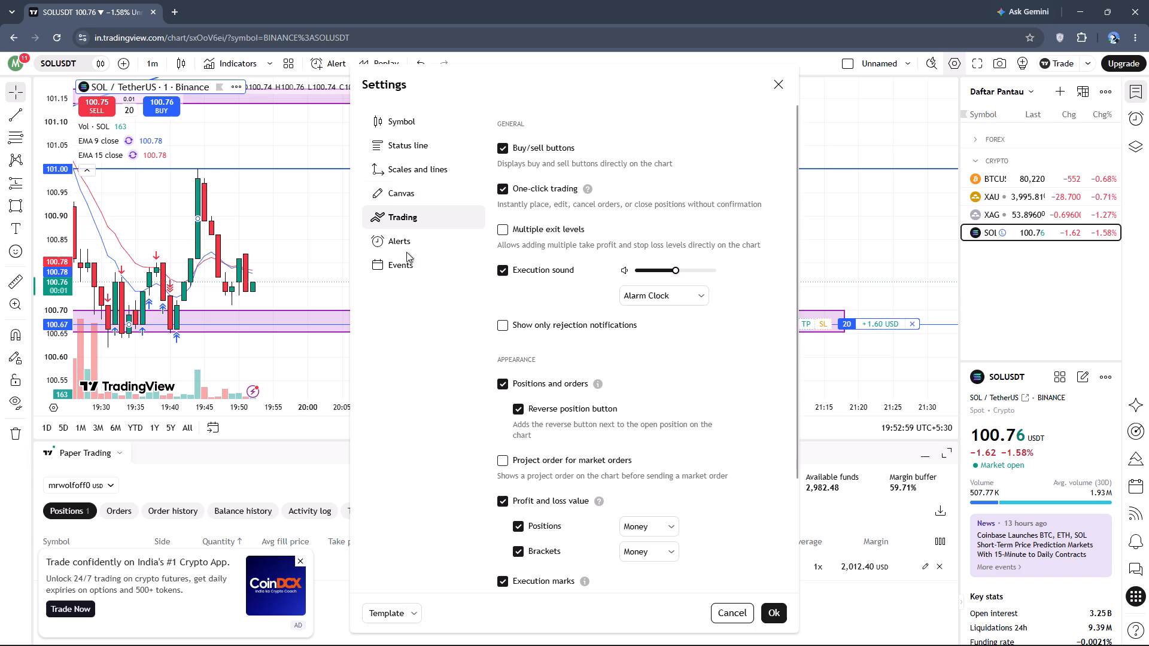
pyautogui.click(318, 278)
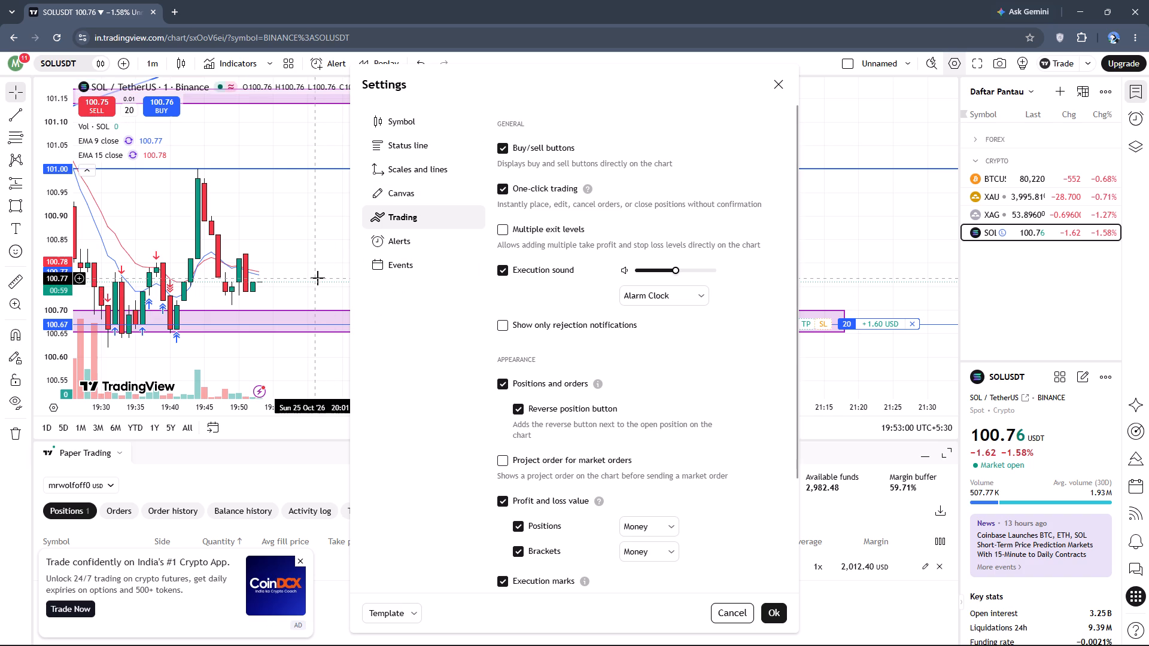
pyautogui.click(318, 278)
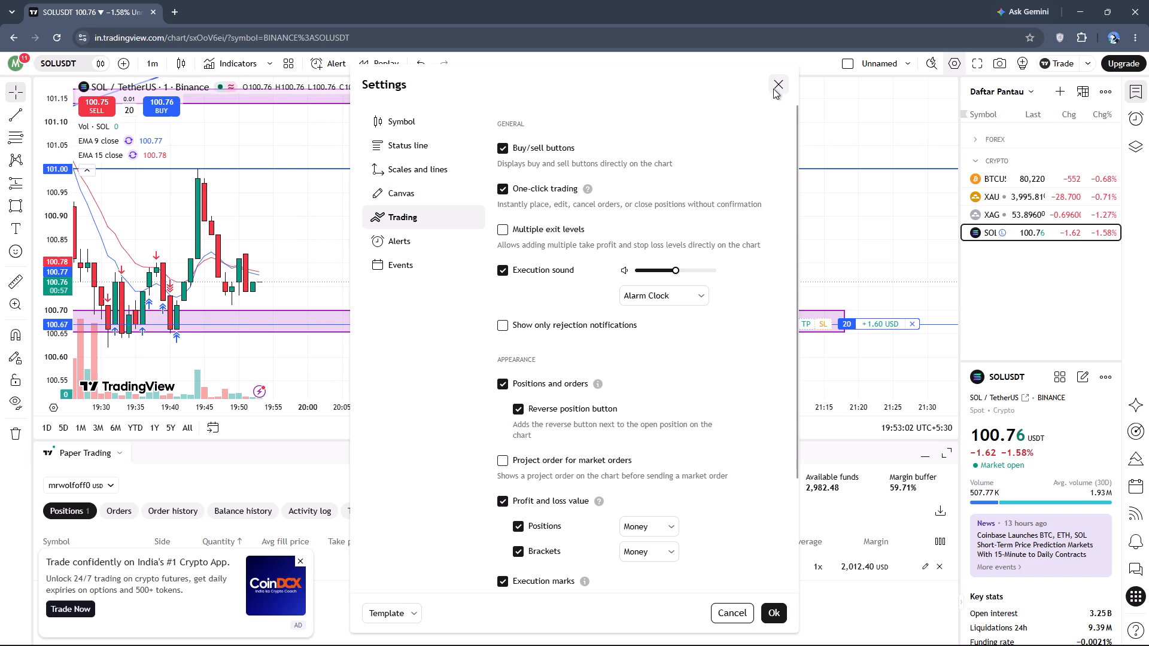